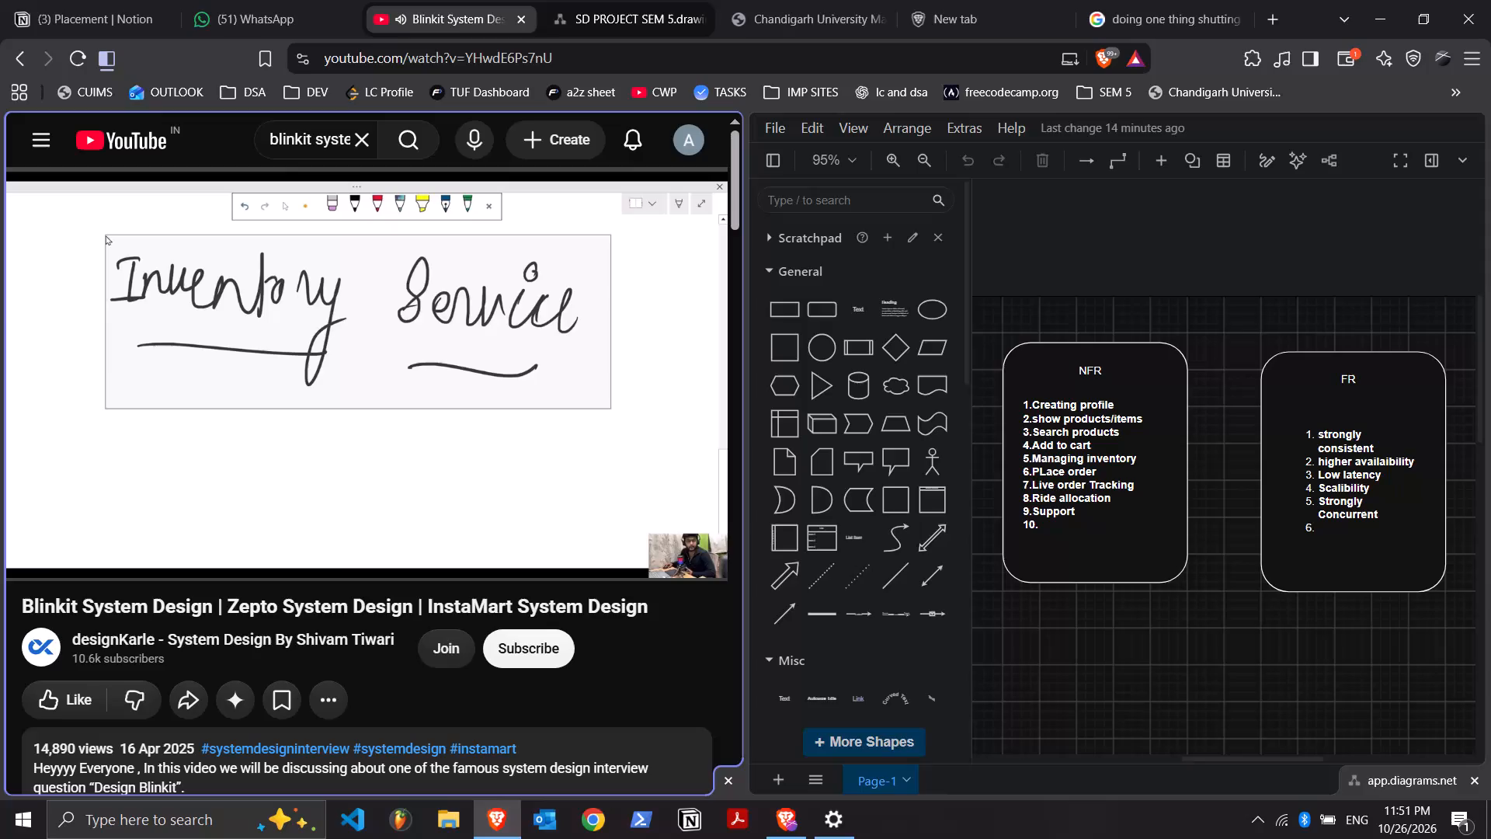
# Rewind the Blinkit system design video to just before the Inventory Service heading is written.
pyautogui.press('Left')
pyautogui.press('Left')
pyautogui.press('Left')
pyautogui.press('Left')
pyautogui.press('Left')
pyautogui.press('Left')
pyautogui.press('Left')
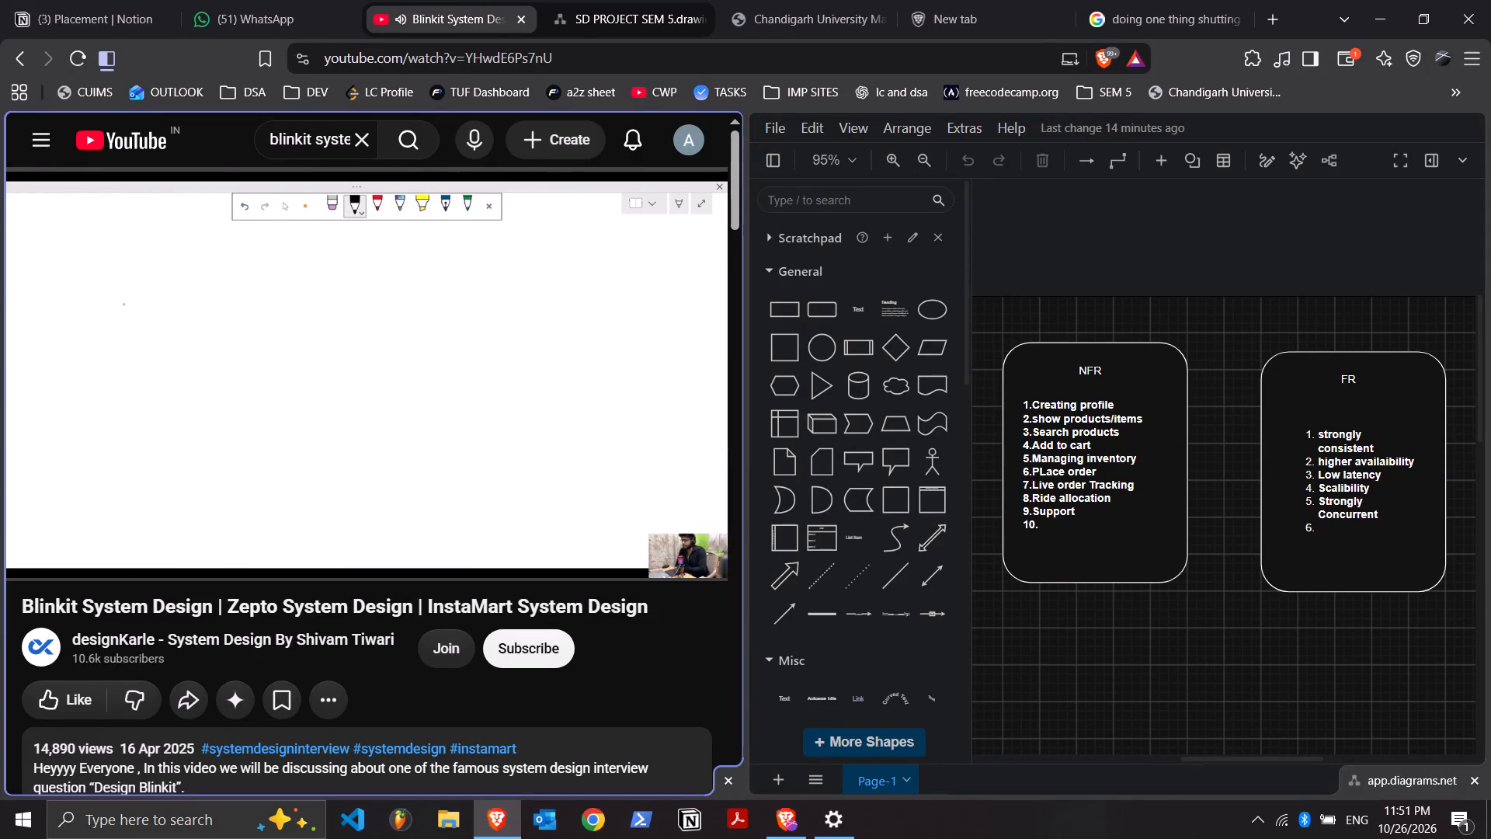
# Add a rounded rectangle to the diagram in the empty area below and between the NFR and FR boxes.
pyautogui.scroll(-4, 1146, 598)
pyautogui.doubleClick(1178, 382)
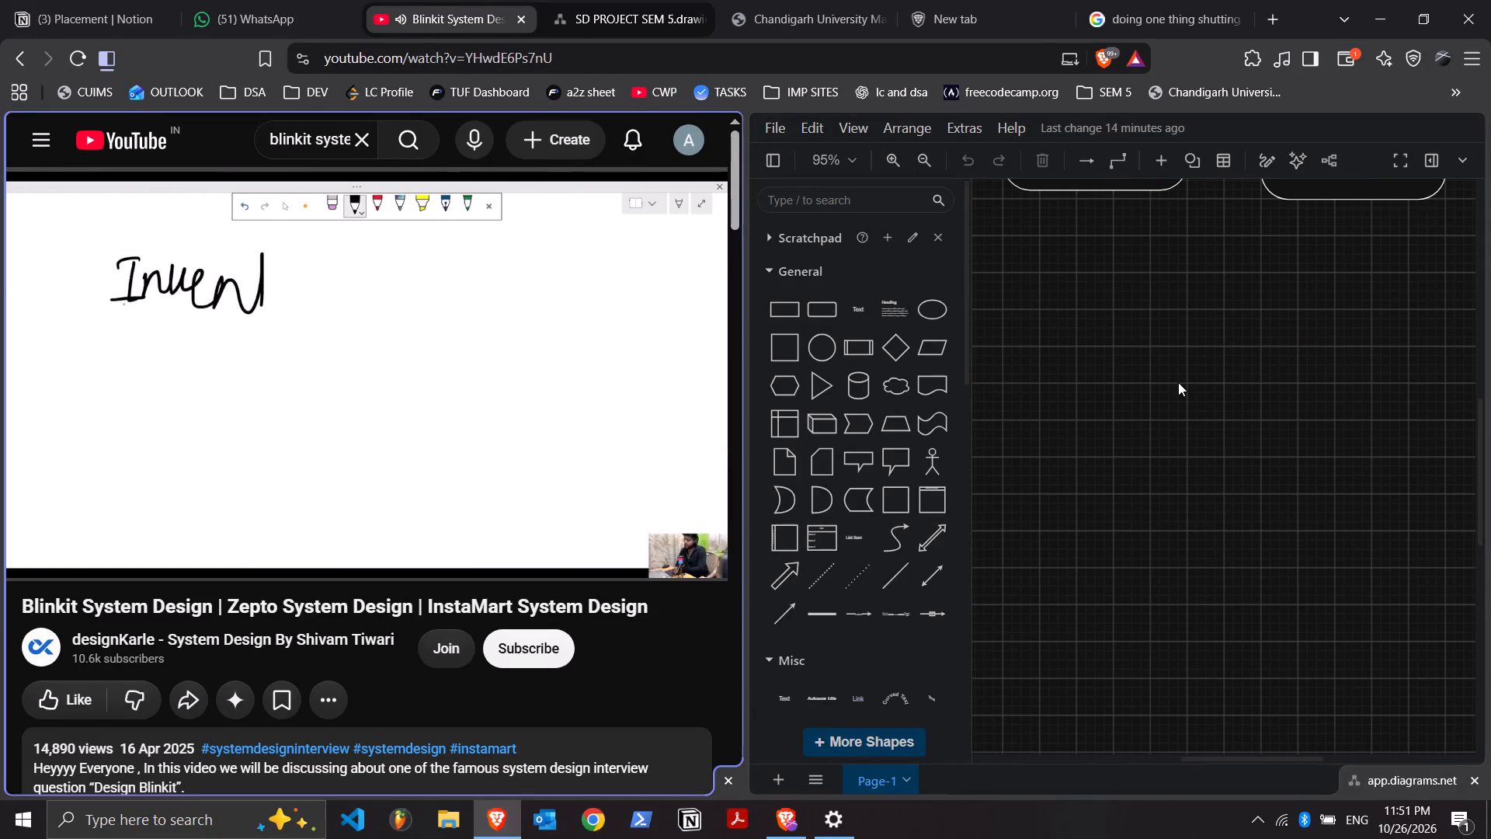
pyautogui.click(817, 312)
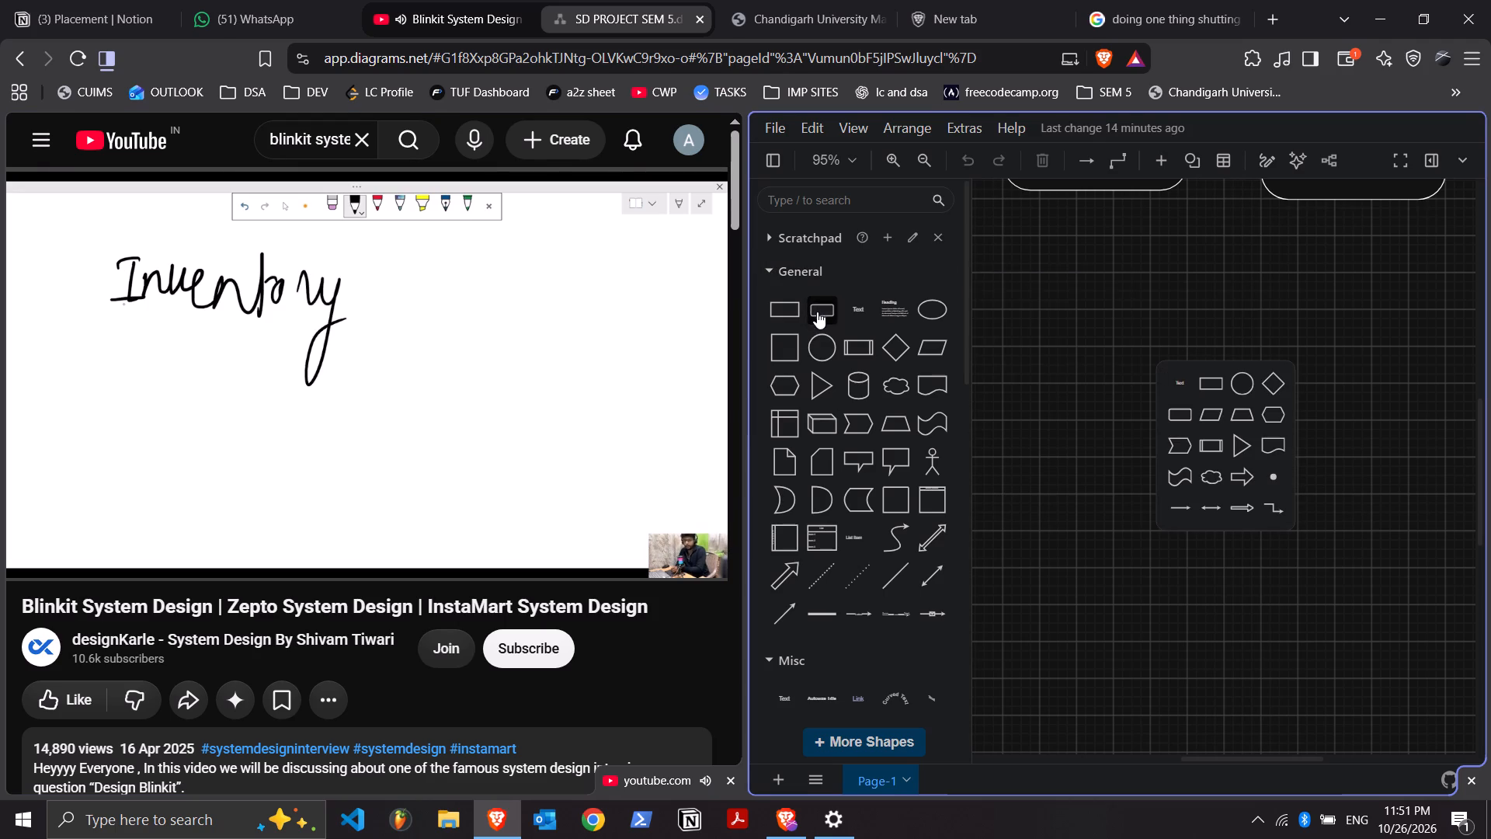
pyautogui.moveTo(1196, 446); pyautogui.dragTo(1135, 317)
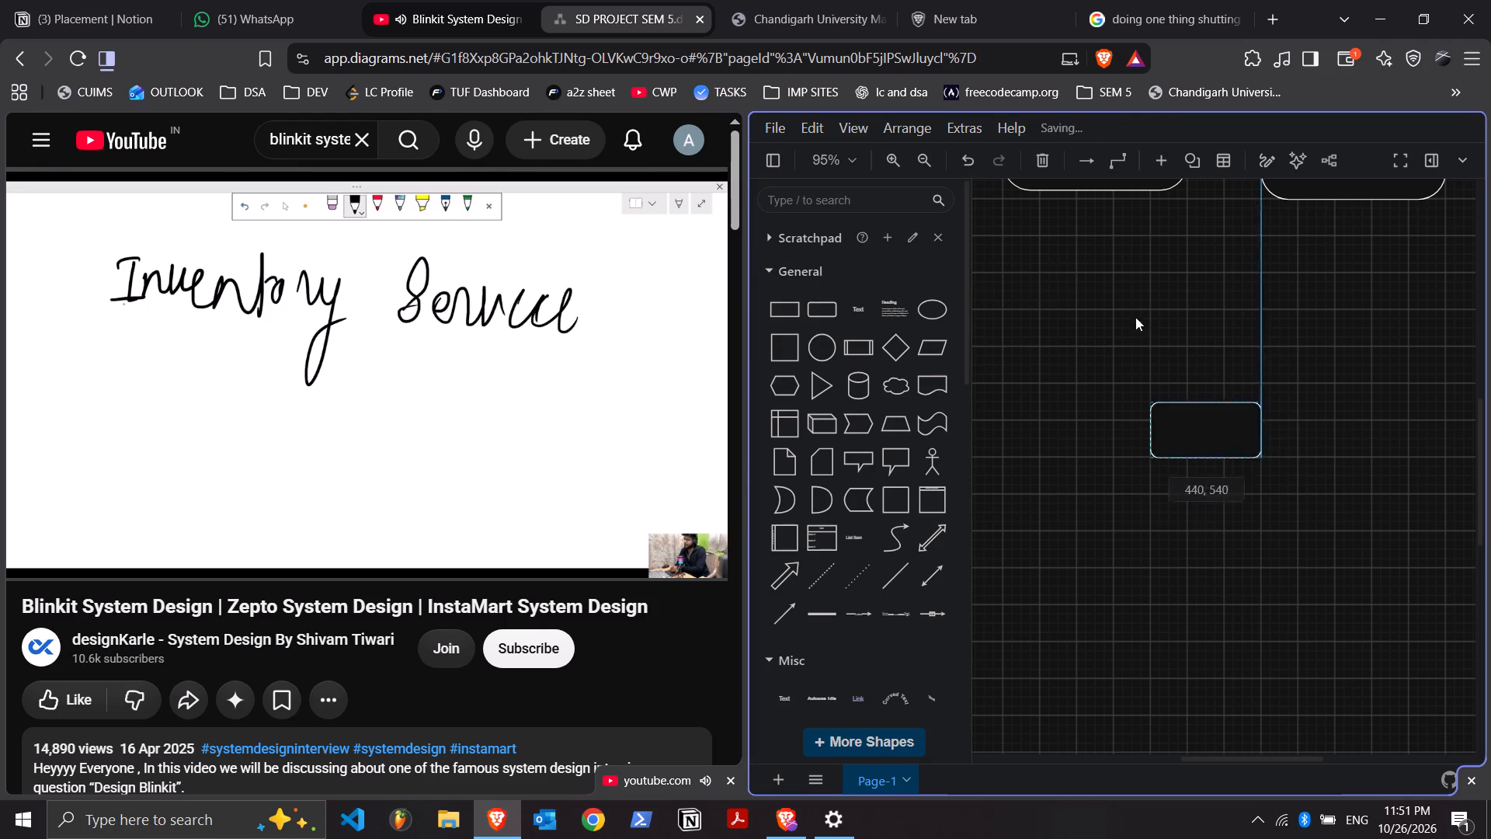
pyautogui.moveTo(1135, 317); pyautogui.dragTo(1156, 315)
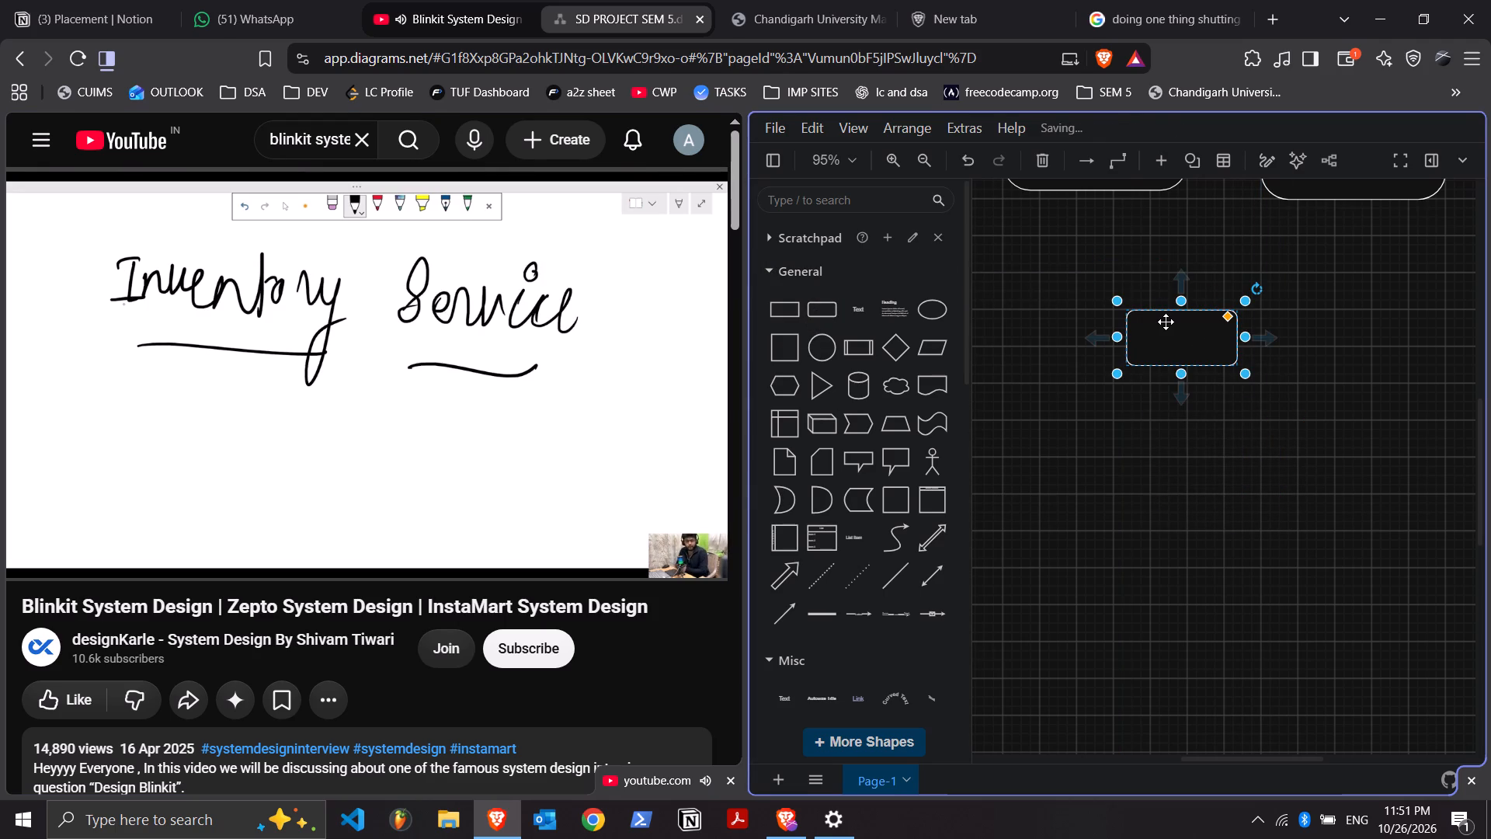
# Pause the video and label the new rounded rectangle "INVENTORY SERVICE".
pyautogui.doubleClick(1166, 322)
pyautogui.click(562, 302)
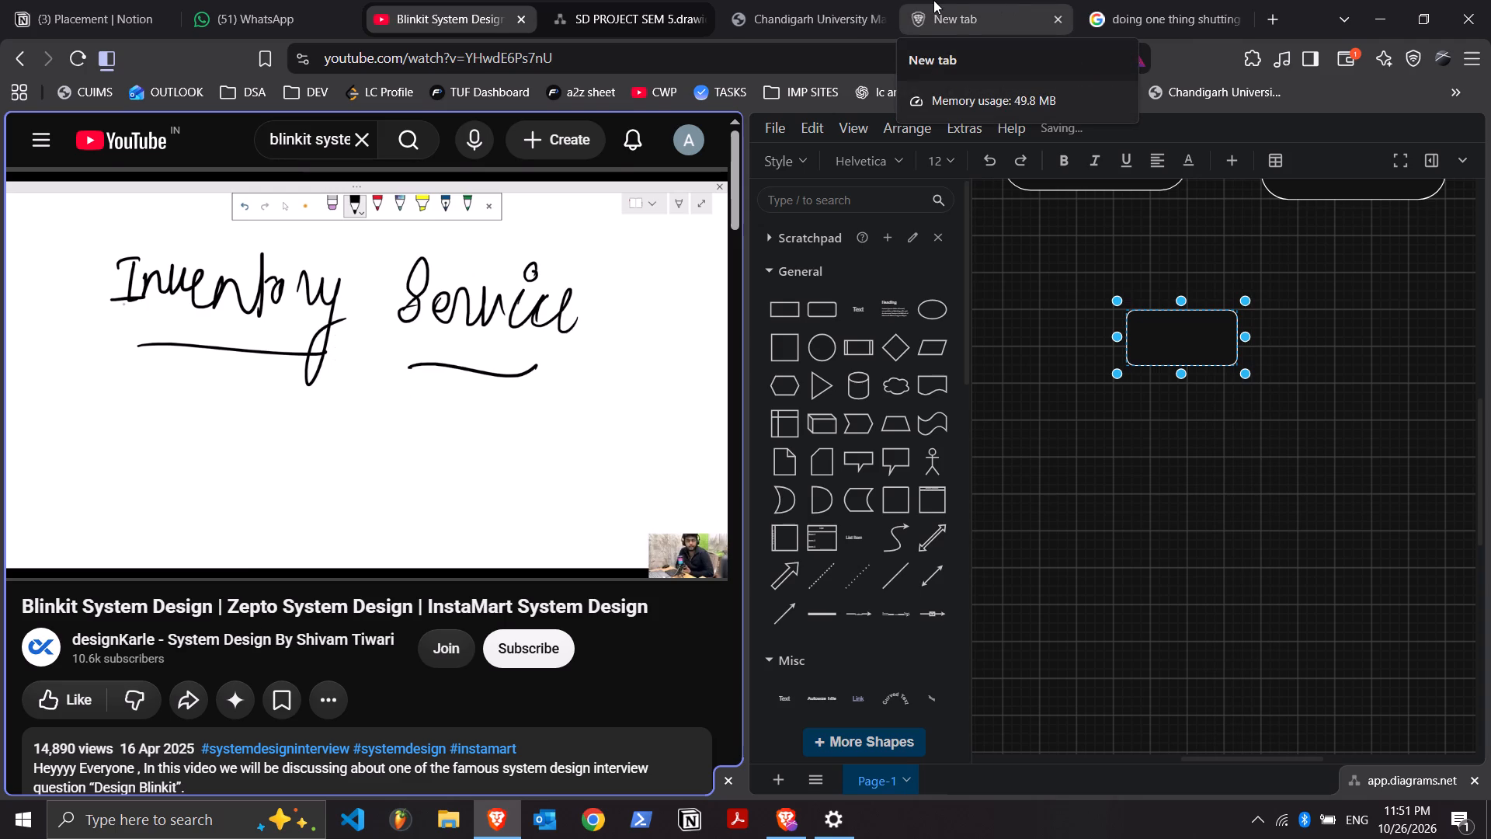
pyautogui.doubleClick(1173, 342)
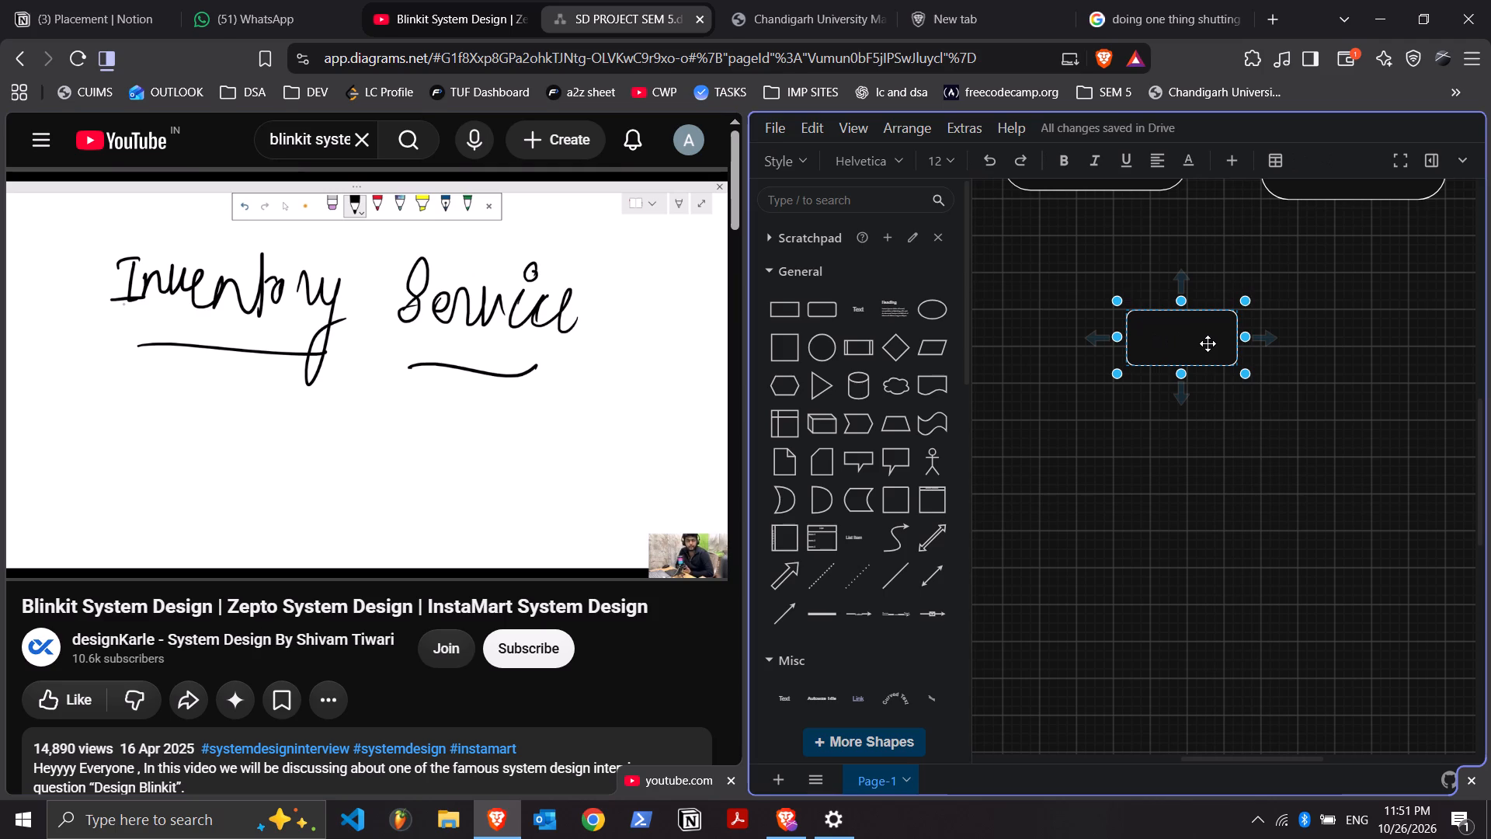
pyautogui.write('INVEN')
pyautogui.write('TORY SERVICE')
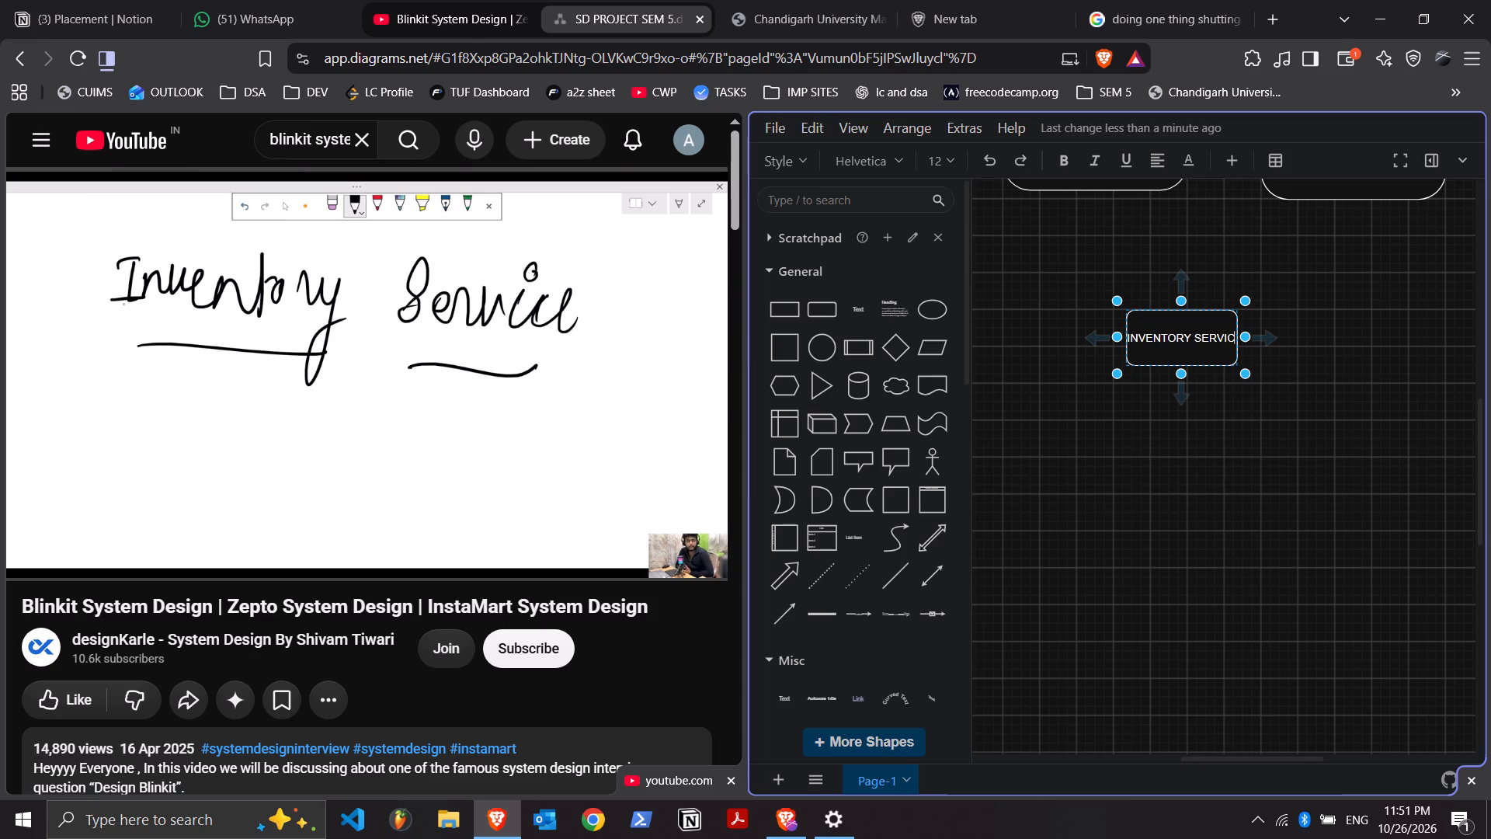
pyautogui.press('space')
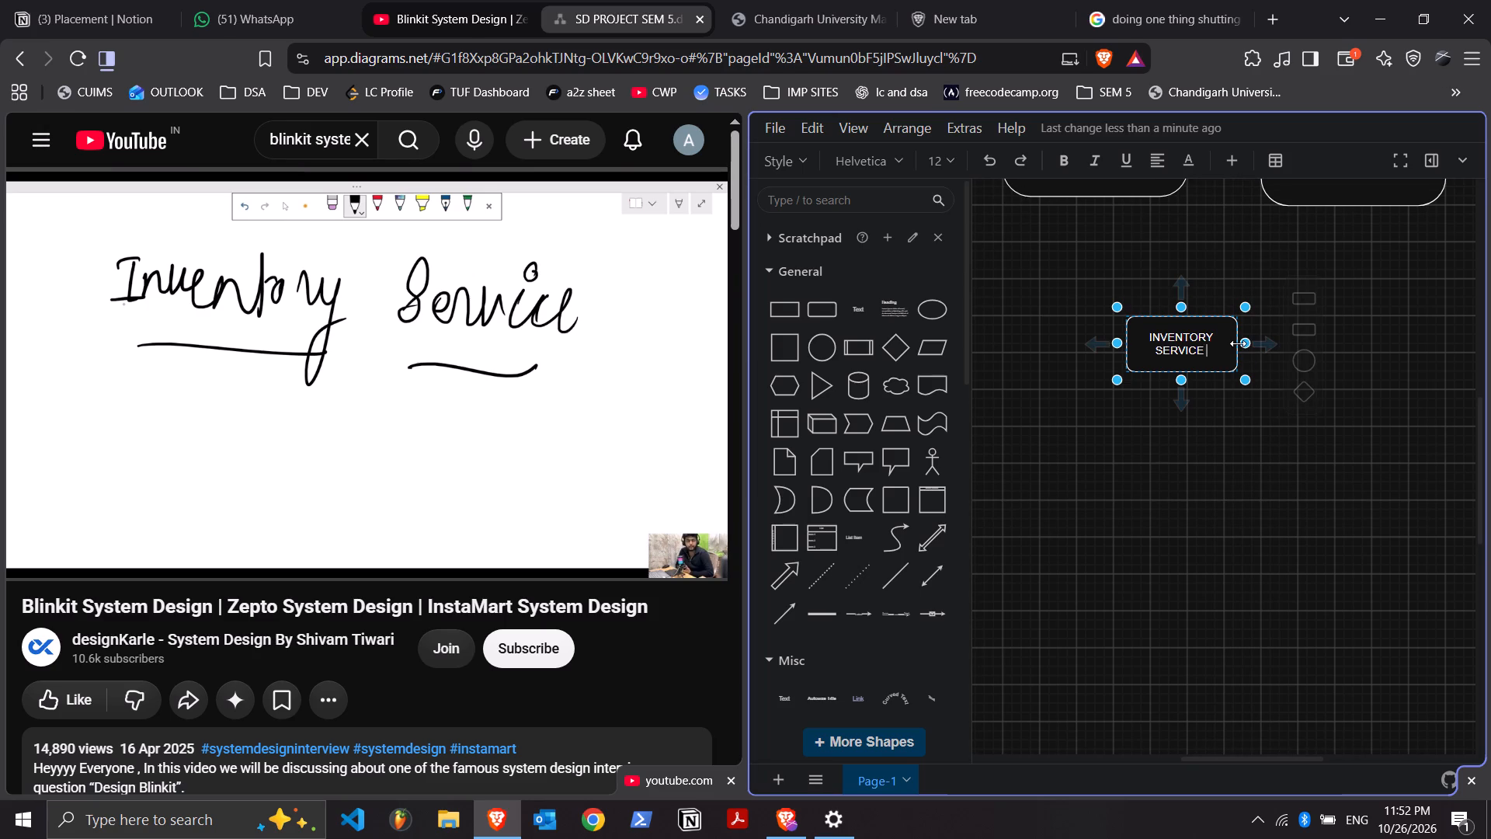
pyautogui.moveTo(1238, 343); pyautogui.dragTo(1225, 357)
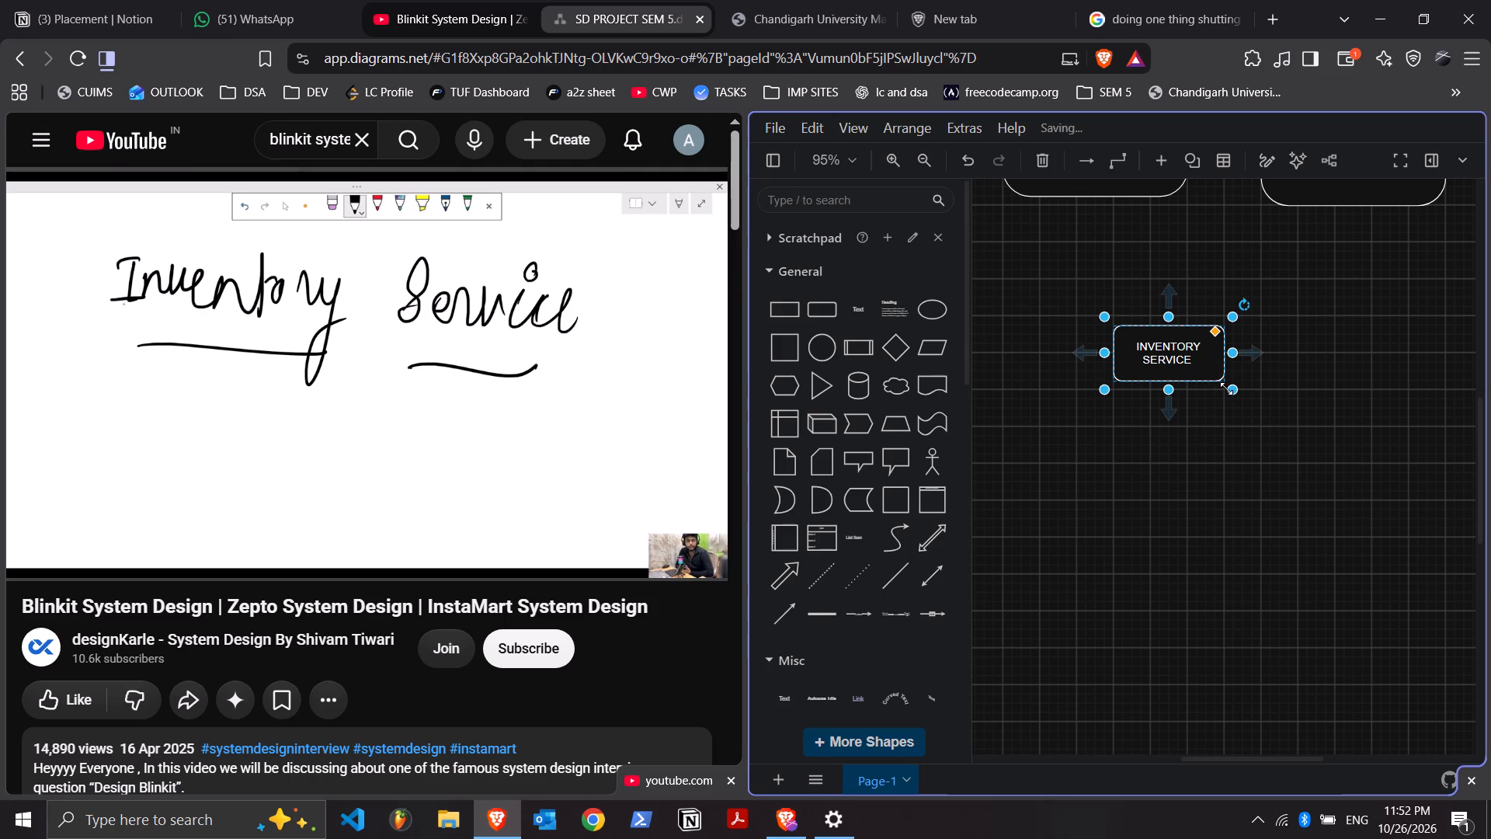
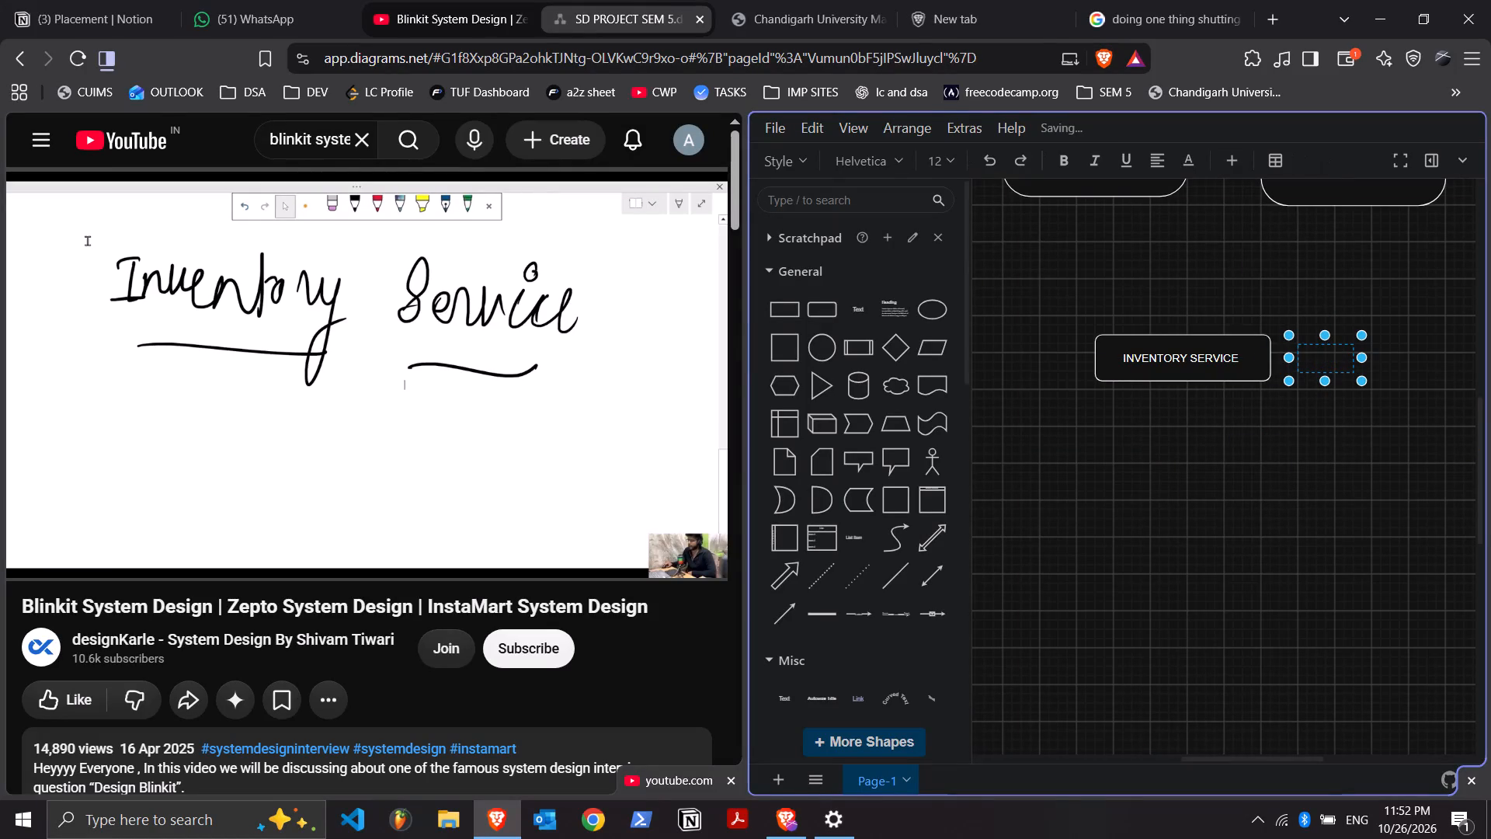
# Resume the Blinkit system design video and rewind it 15 seconds within the Inventory Service part.
pyautogui.click(318, 417)
pyautogui.press('Left')
pyautogui.press('Left')
pyautogui.press('Left')
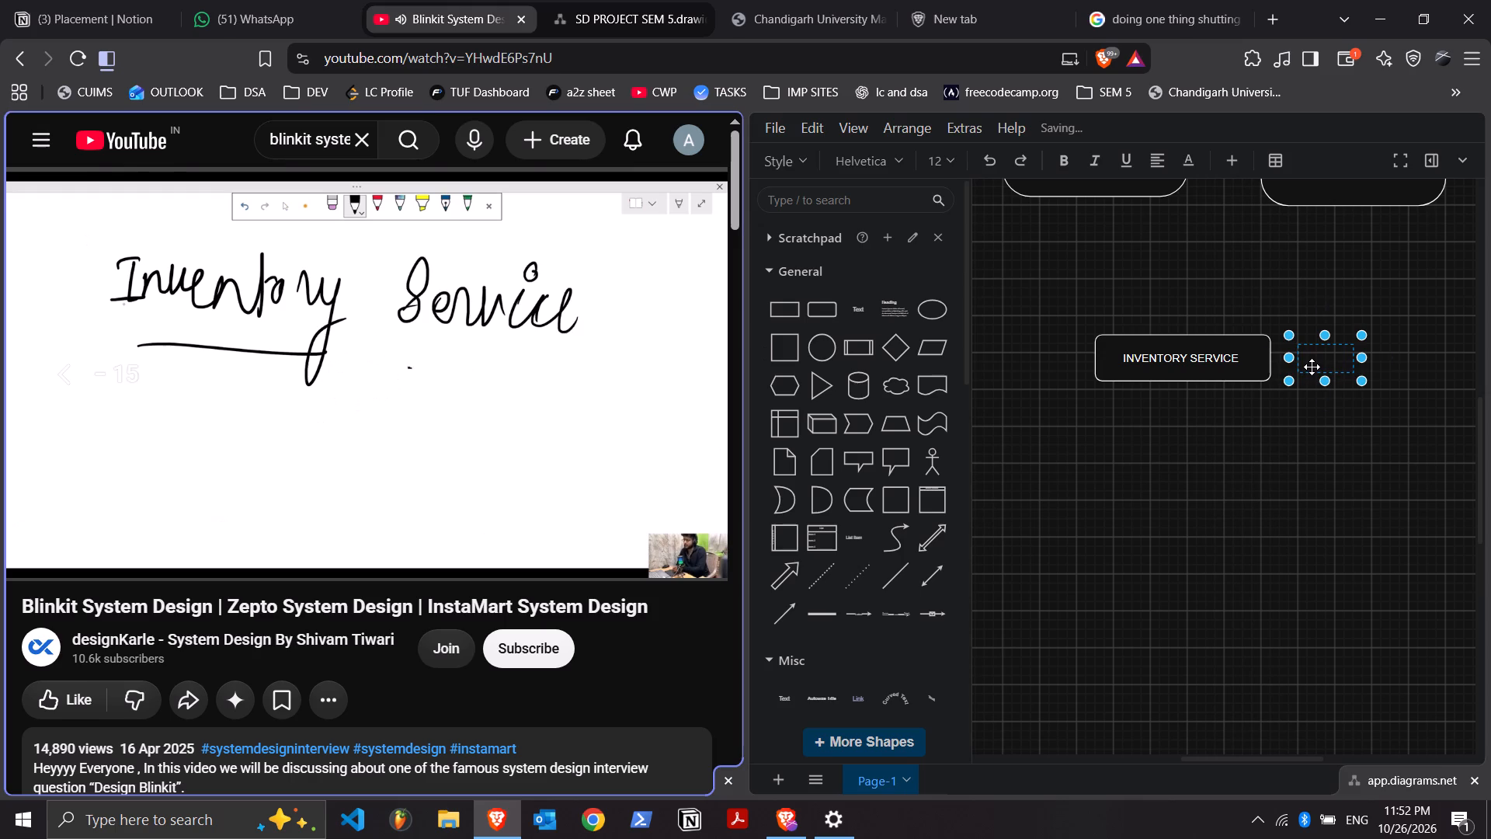
# Switch to the diagram and add a text element near the INVENTORY SERVICE box.
pyautogui.doubleClick(1312, 367)
pyautogui.click(850, 306)
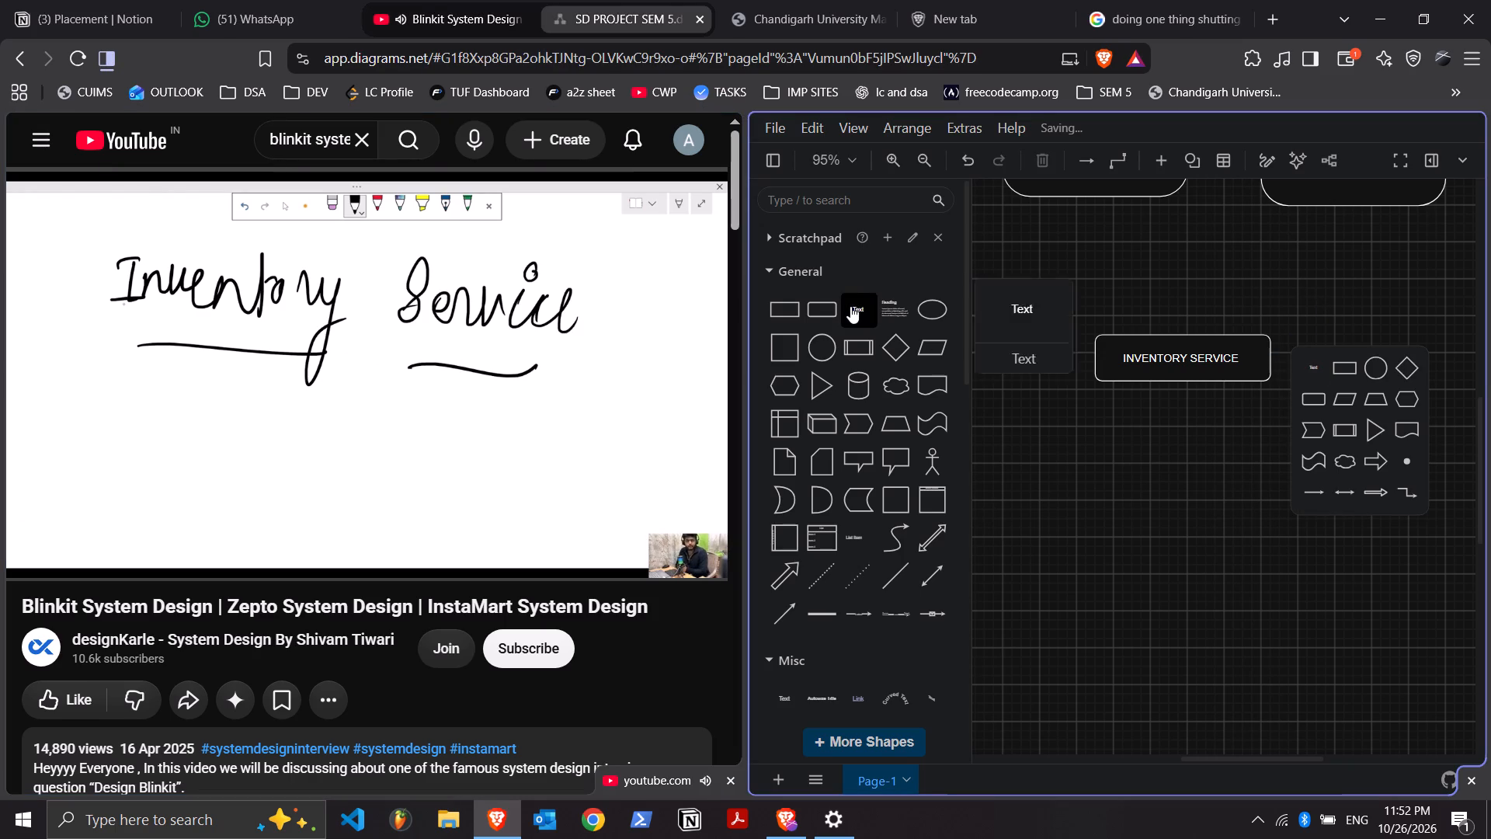
# Place the new text element beside the INVENTORY SERVICE box, vertically aligned with its centre.
pyautogui.moveTo(1205, 457); pyautogui.dragTo(1330, 322)
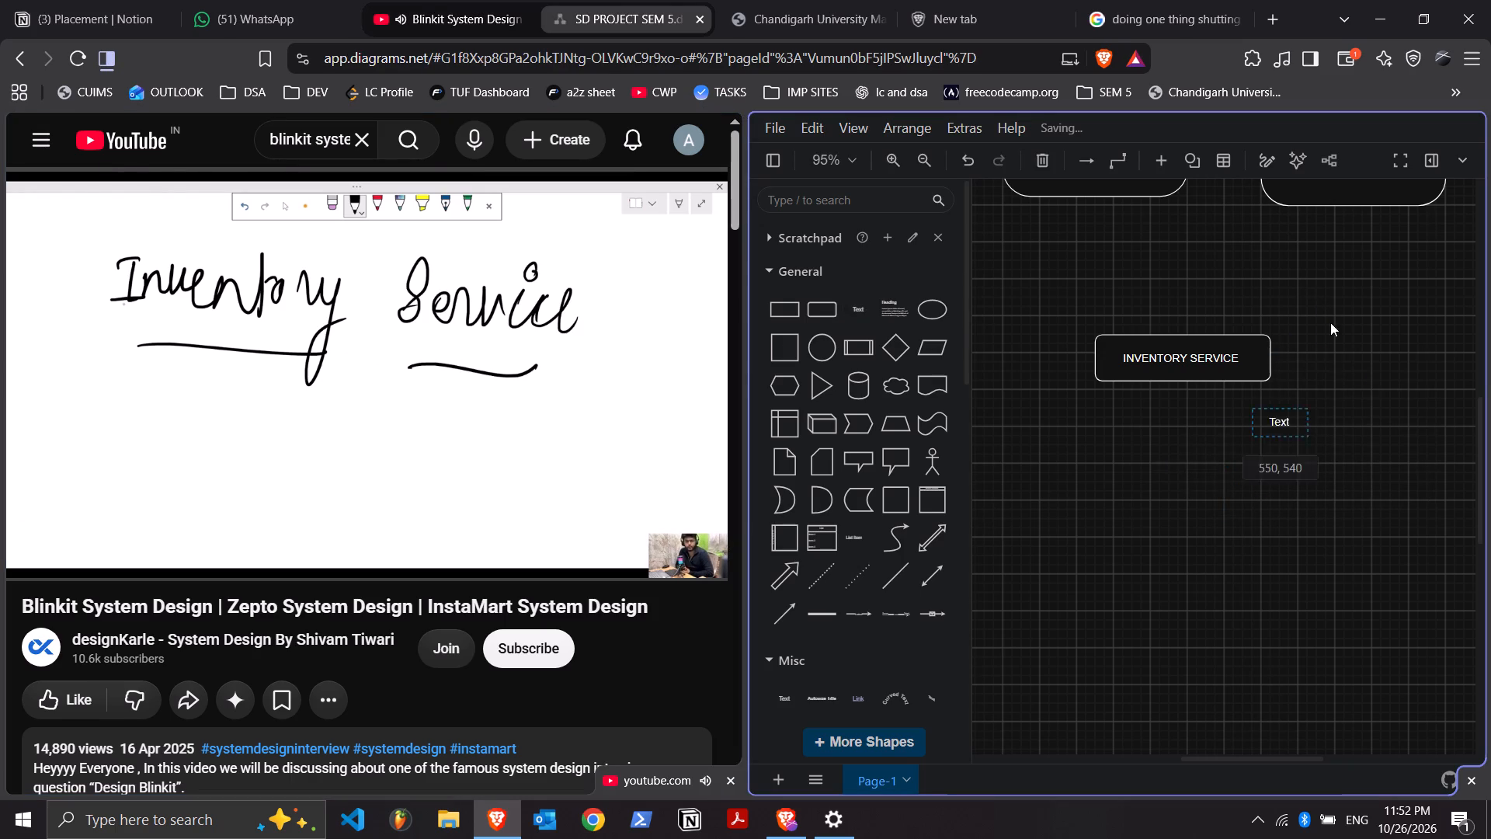
pyautogui.moveTo(1330, 322); pyautogui.dragTo(1312, 345)
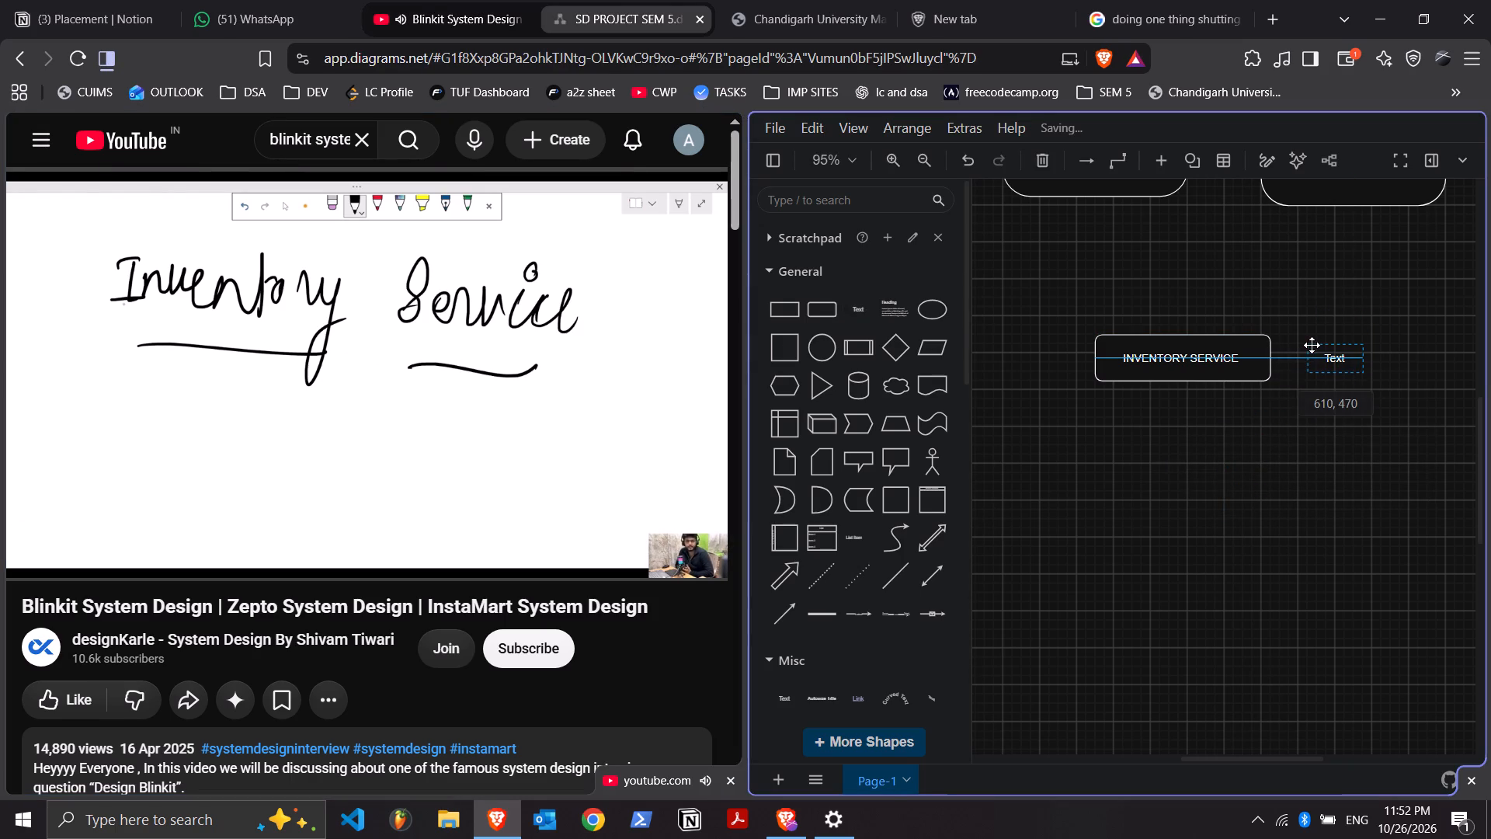
# Replace the placeholder text with "THIS Service will tell whic items are currentl in stock and which items are not".
pyautogui.click(1331, 358)
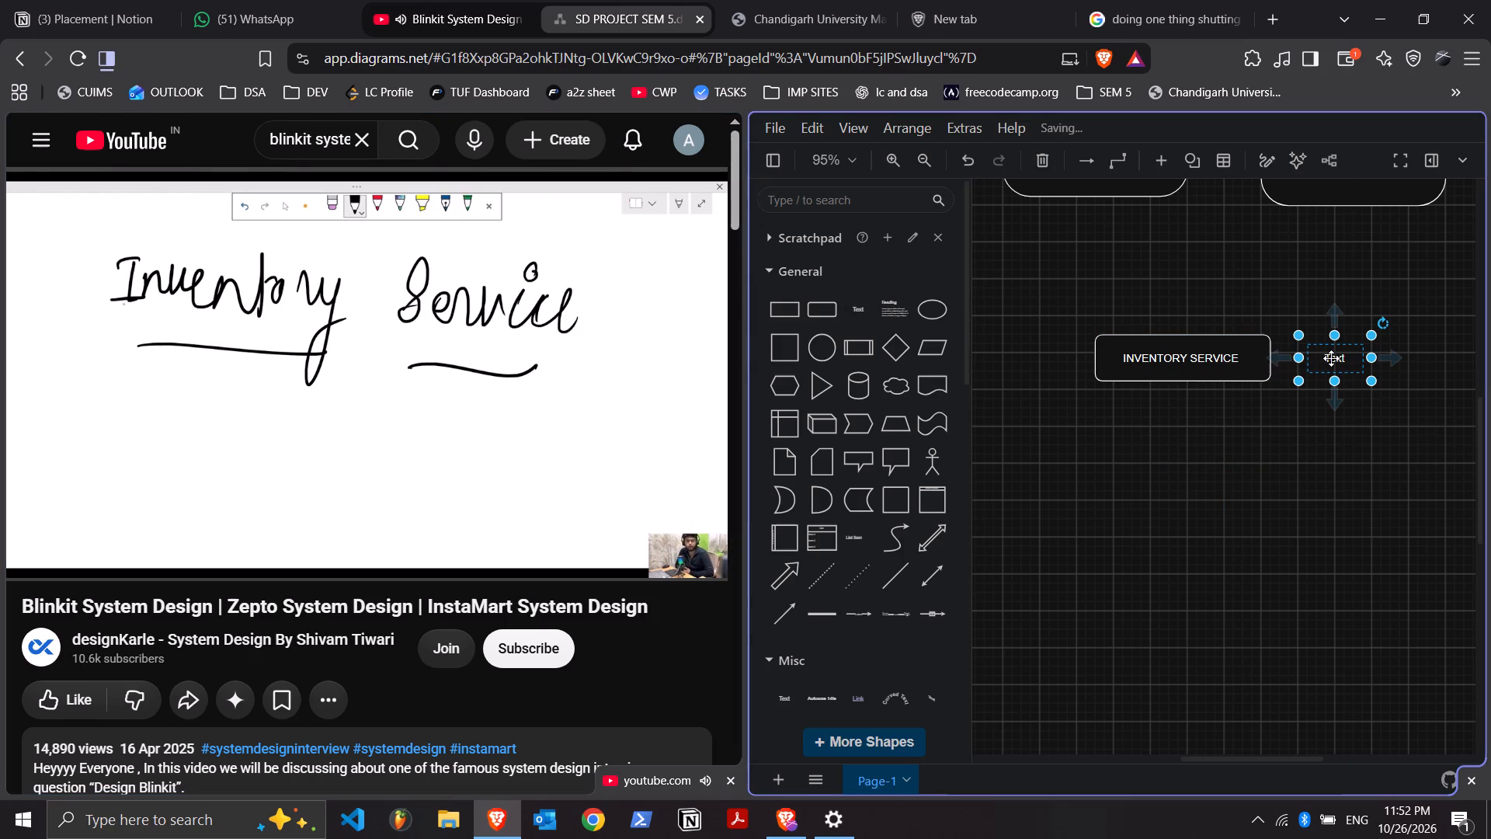
pyautogui.click(1331, 358)
pyautogui.doubleClick(1331, 358)
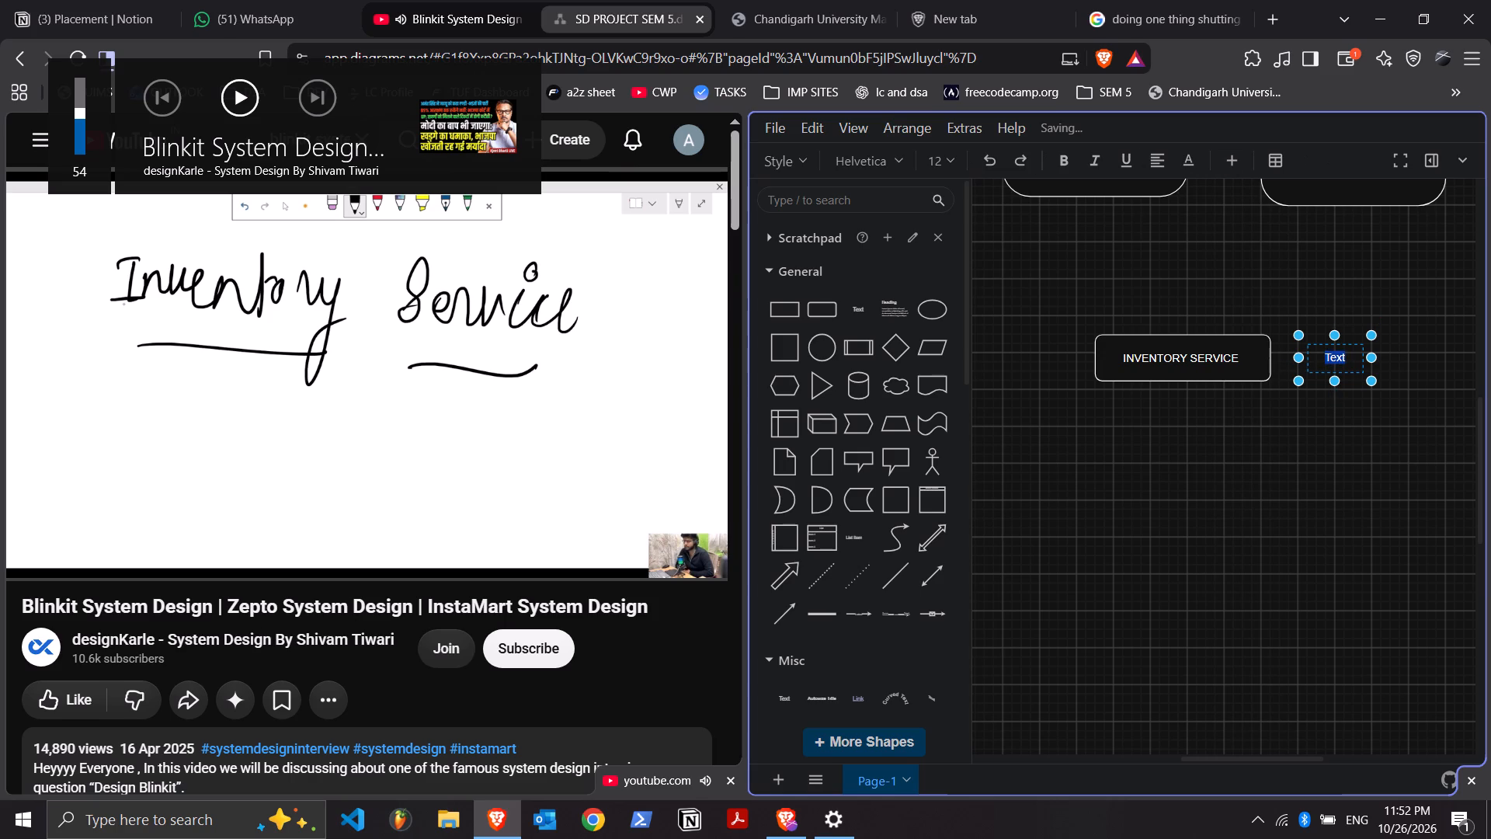
pyautogui.press('BackSpace')
pyautogui.write('THIS')
pyautogui.press('space')
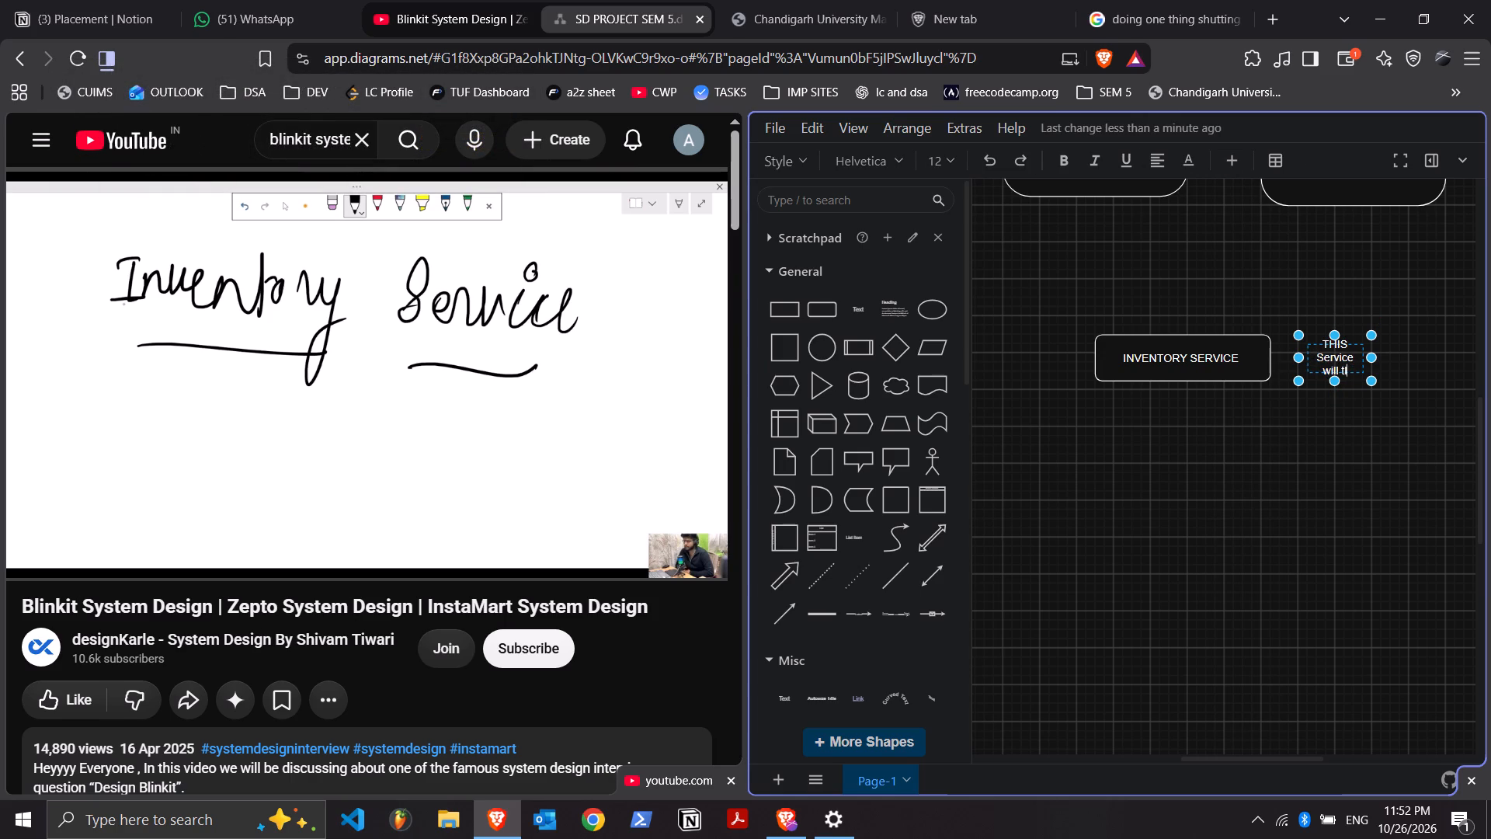
pyautogui.press('BackSpace')
pyautogui.write('ell wh')
pyautogui.write('ic items are currentl in stock and which items are not')
pyautogui.press('space')
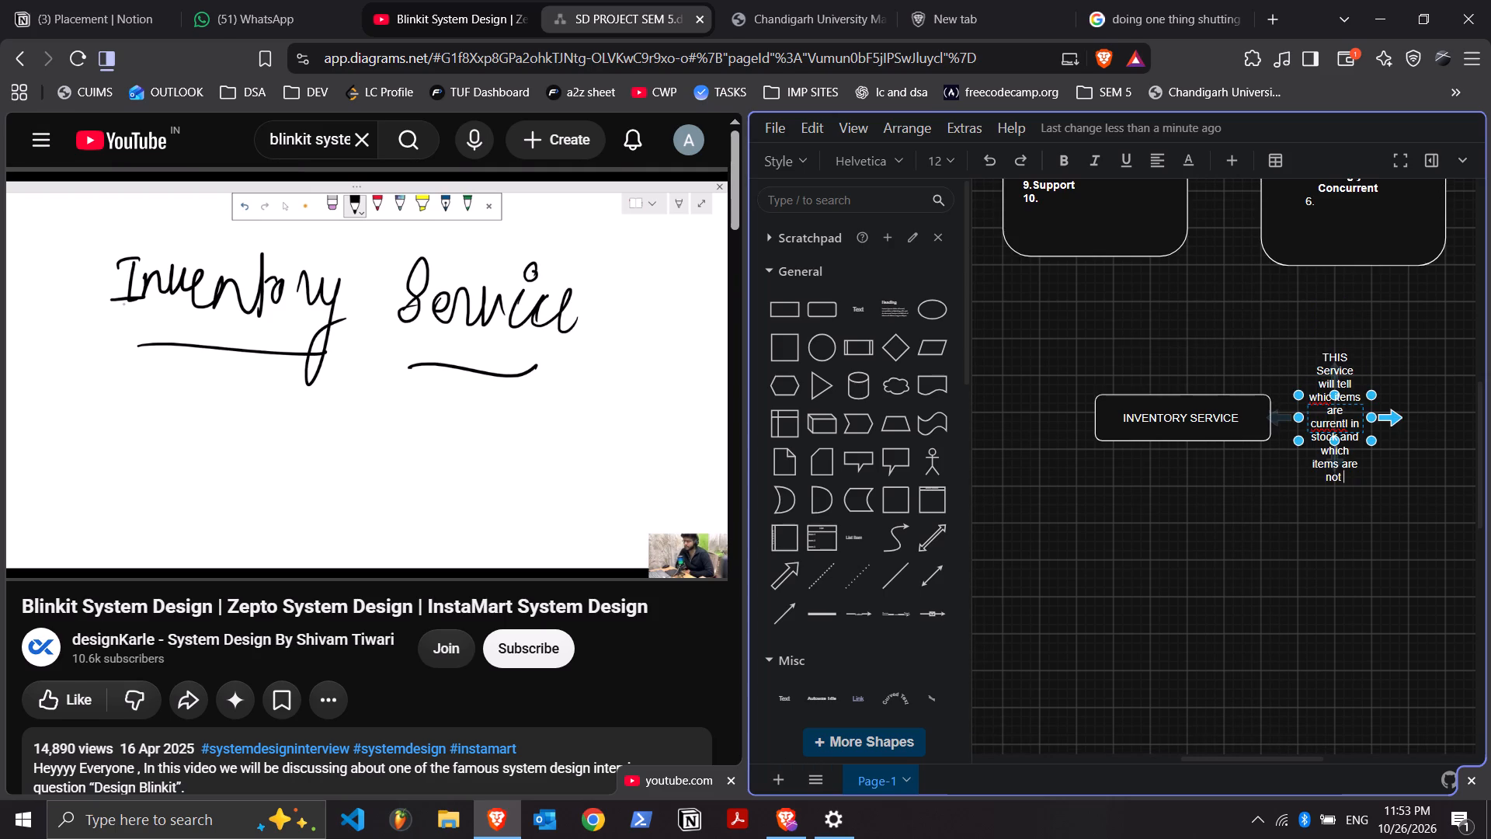
# Enlarge the description text box to about 170 wide and tall enough to hold its three lines.
pyautogui.moveTo(1374, 418); pyautogui.dragTo(1453, 412)
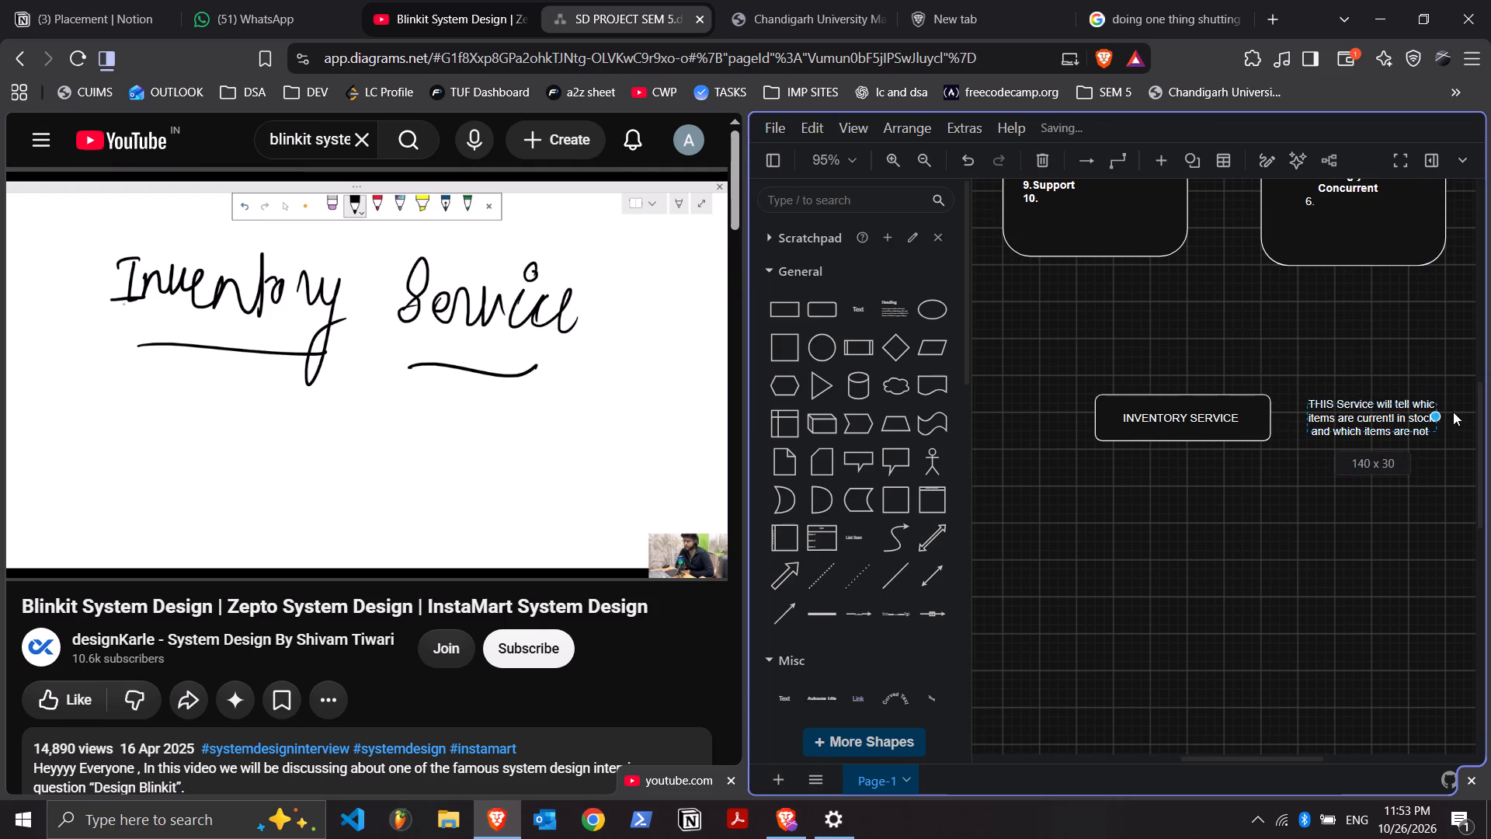
pyautogui.moveTo(1453, 412); pyautogui.dragTo(1464, 431)
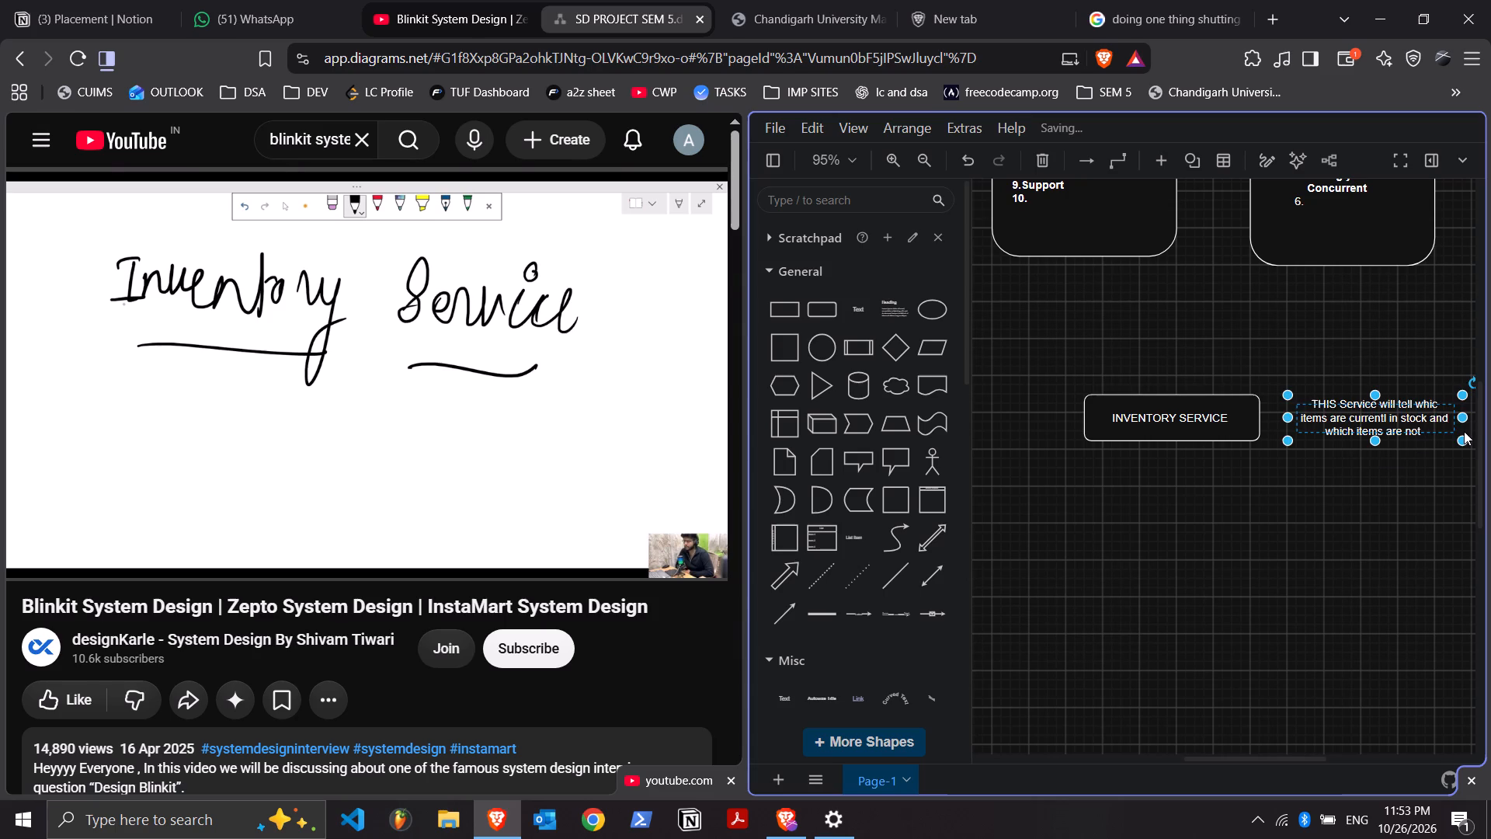
pyautogui.moveTo(1461, 445); pyautogui.dragTo(1462, 466)
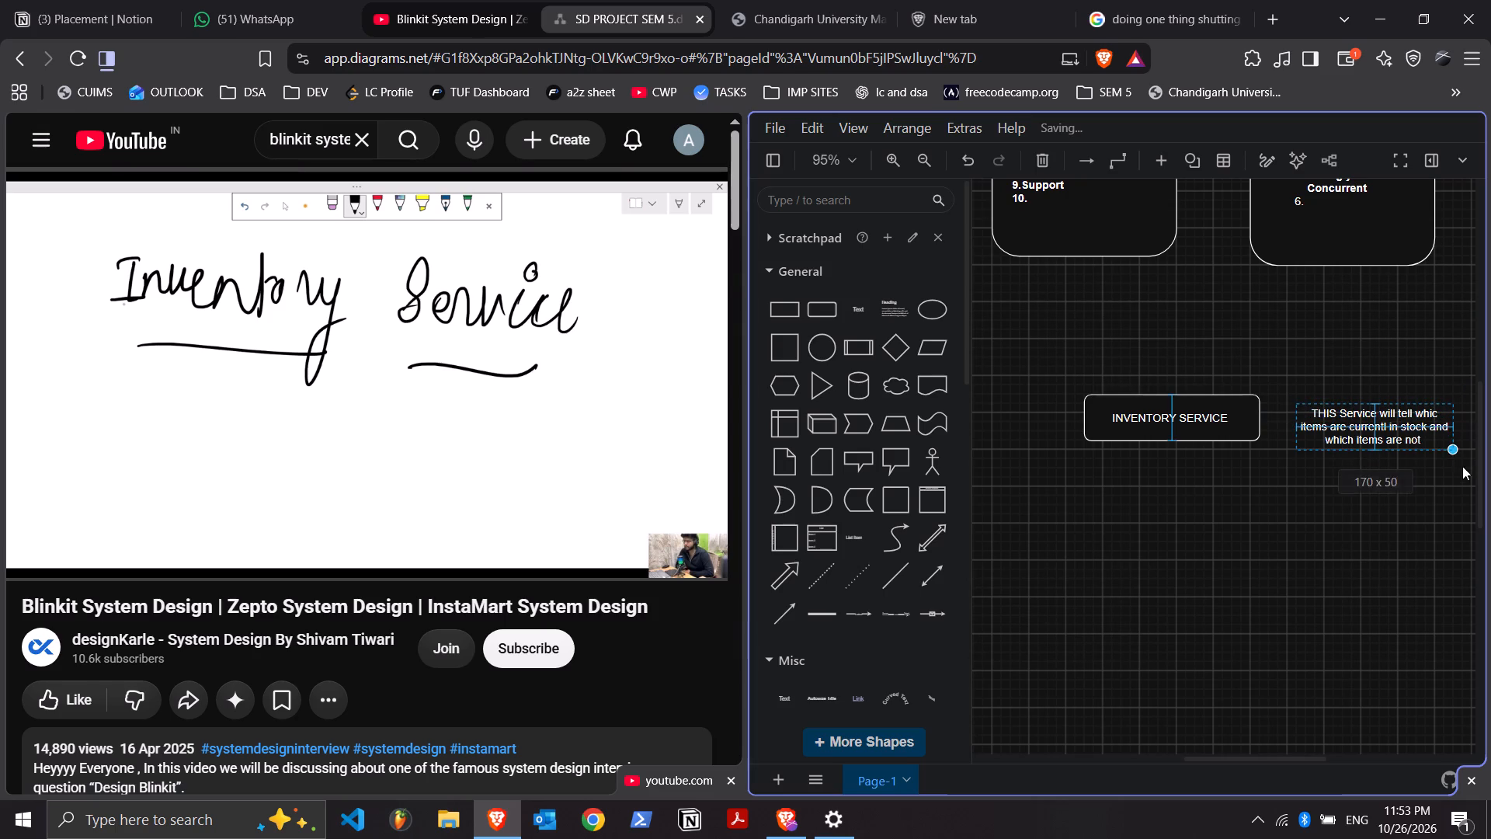
pyautogui.moveTo(1462, 466); pyautogui.dragTo(1465, 468)
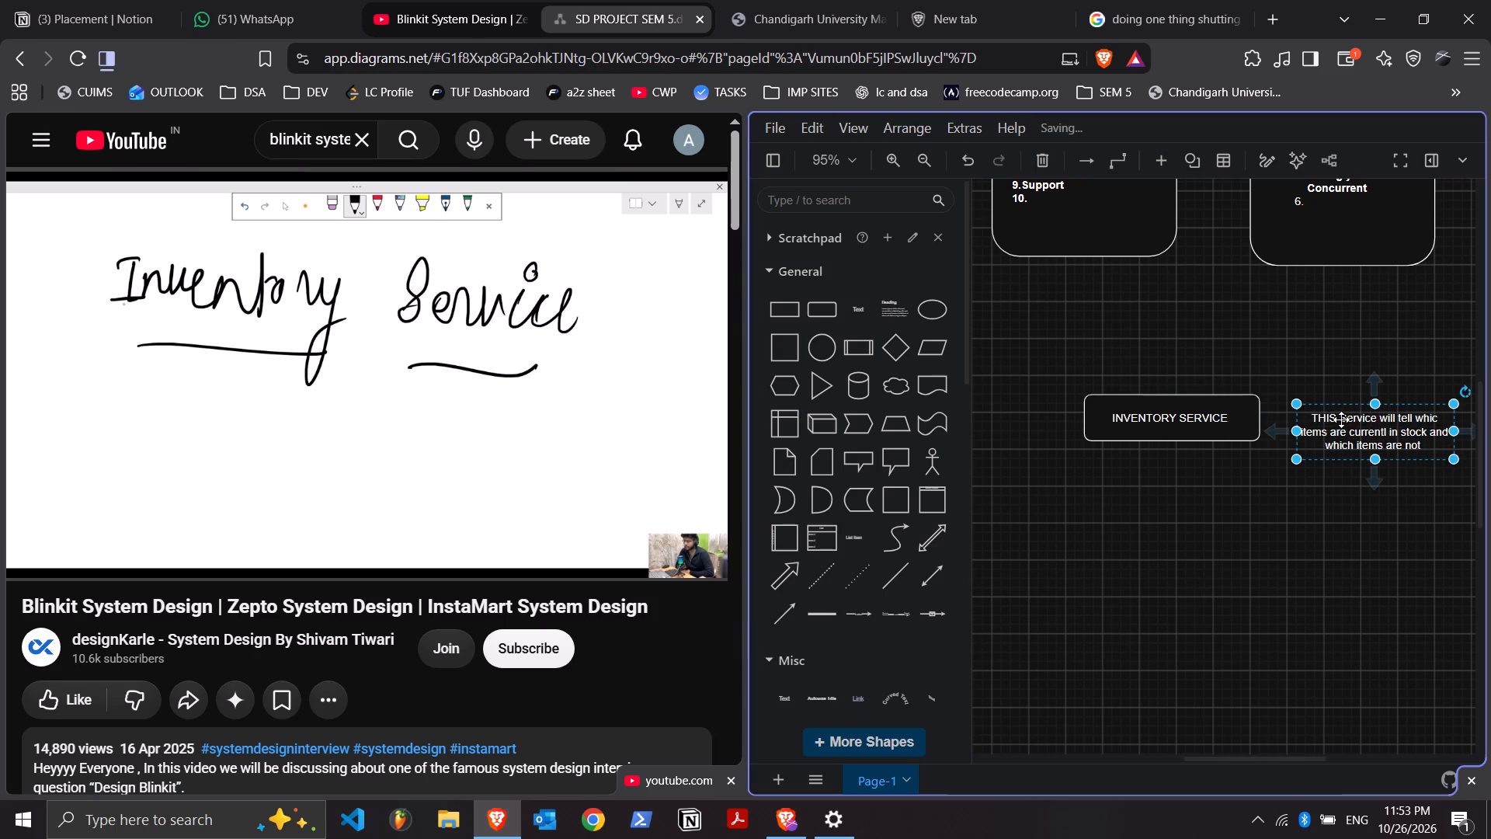
# Change the first word of the description from "THIS" to "This".
pyautogui.doubleClick(1341, 419)
pyautogui.click(1341, 419)
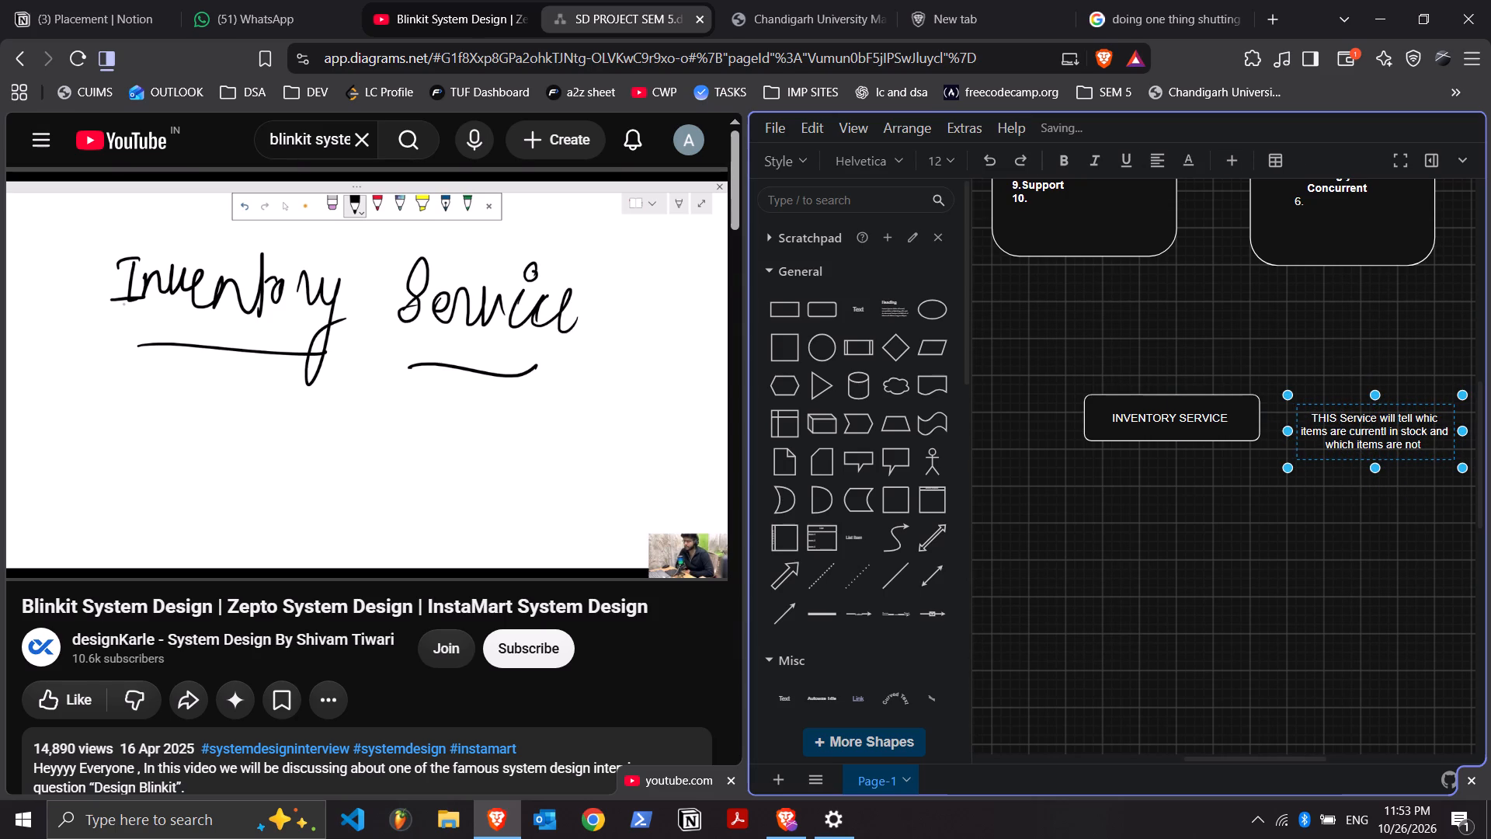
pyautogui.press('BackSpace')
pyautogui.press('BackSpace')
pyautogui.press('BackSpace')
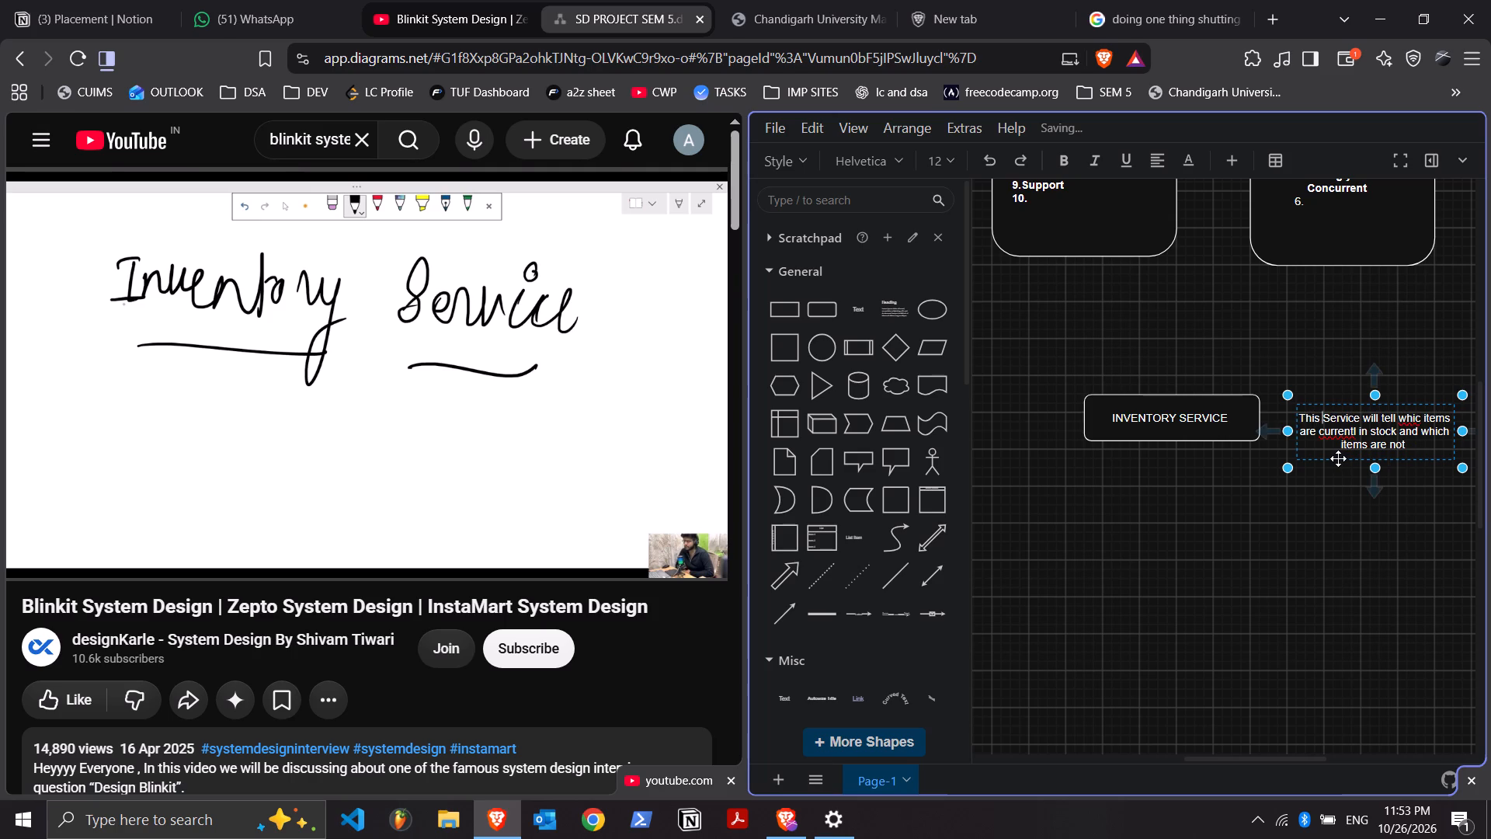
# Move the description text box slightly up and closer to the INVENTORY SERVICE box.
pyautogui.moveTo(1338, 458); pyautogui.dragTo(1328, 447)
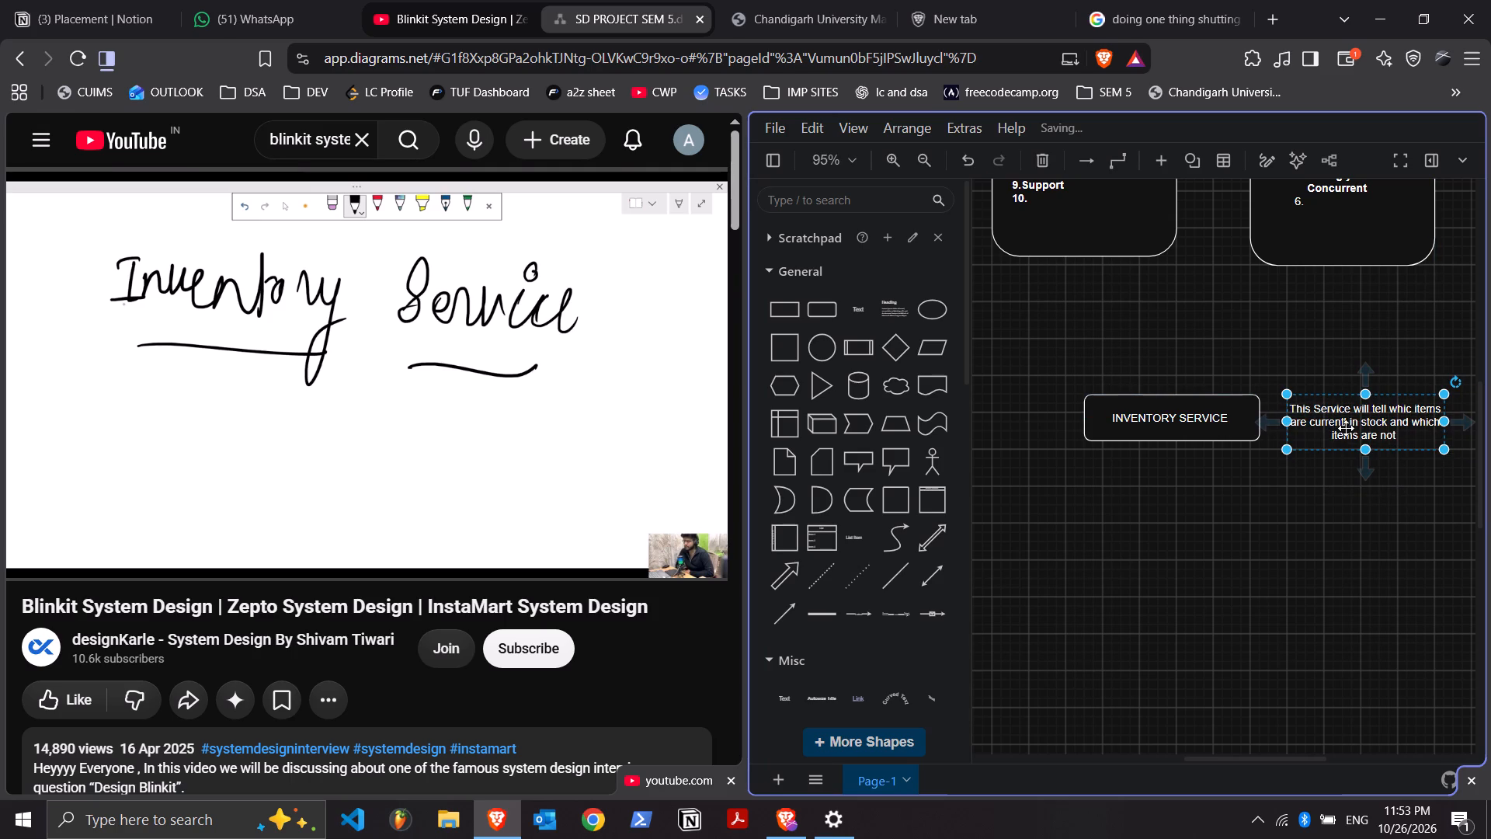
# Correct the misspelled "currentl" to "currently" in the description text and finish editing.
pyautogui.doubleClick(1348, 422)
pyautogui.click(1348, 422)
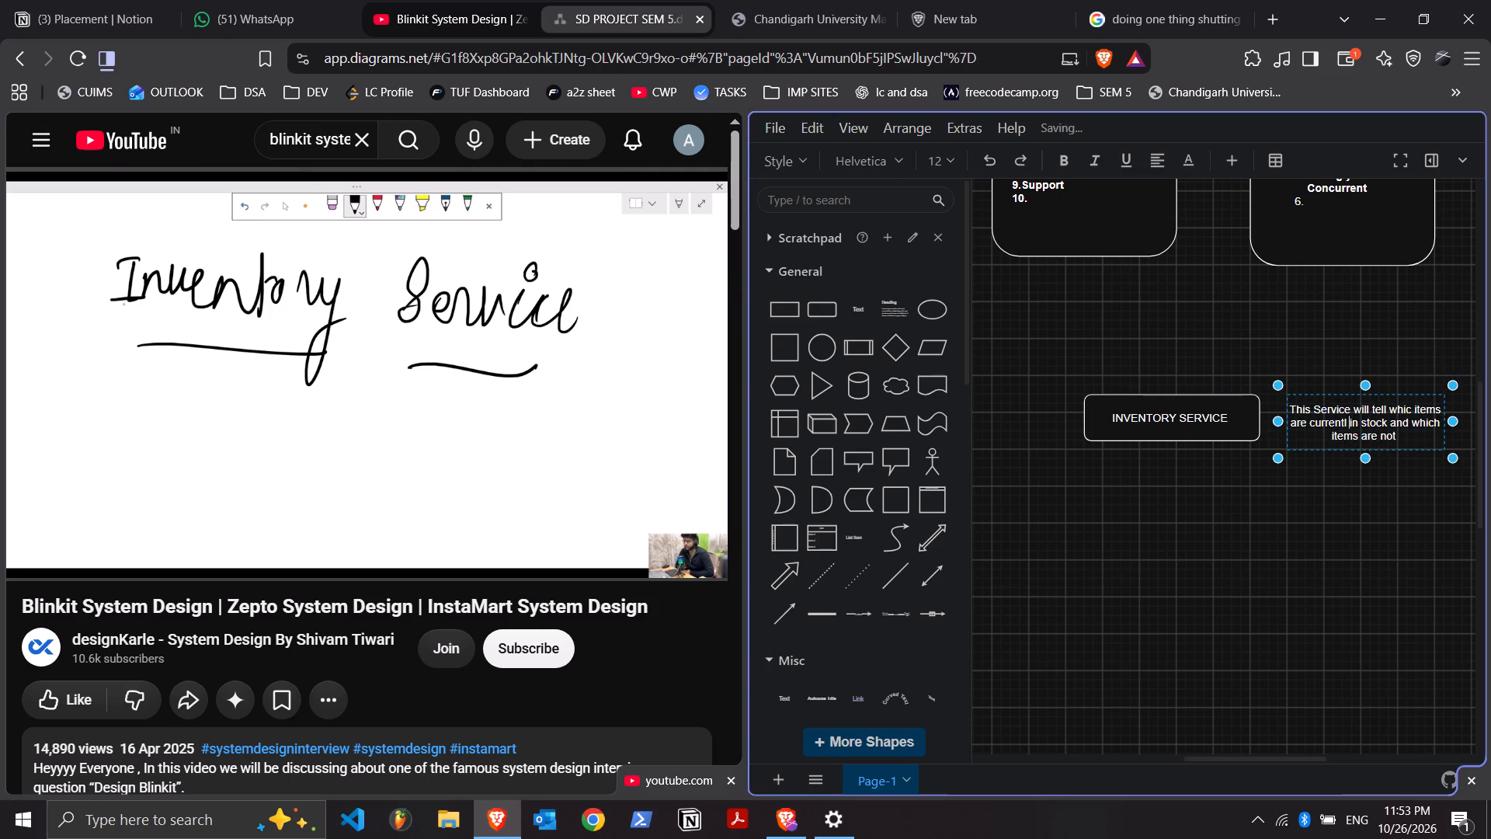
pyautogui.press('BackSpace')
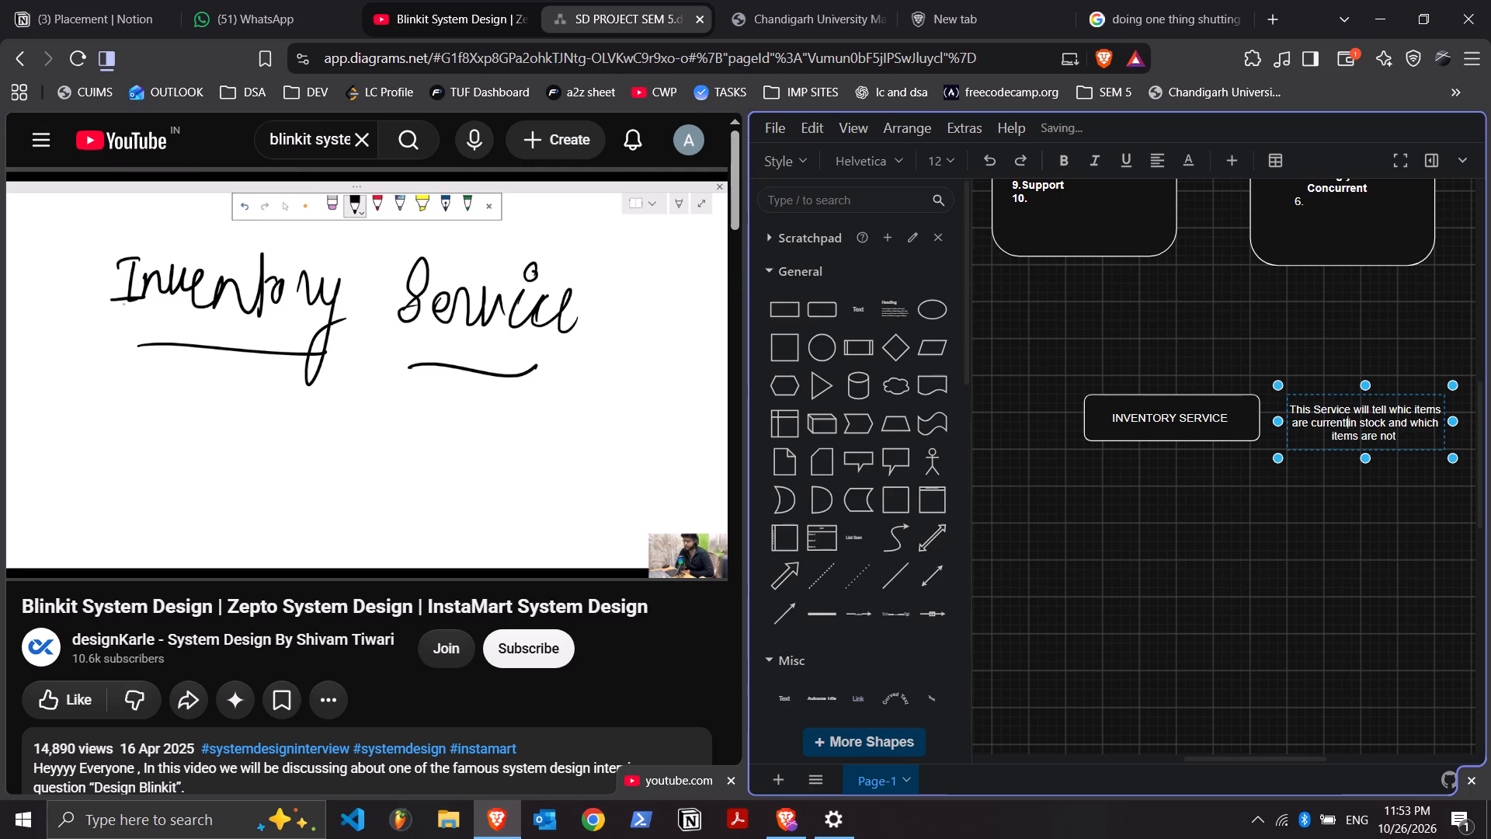
pyautogui.press('space')
pyautogui.press('BackSpace')
pyautogui.press('BackSpace')
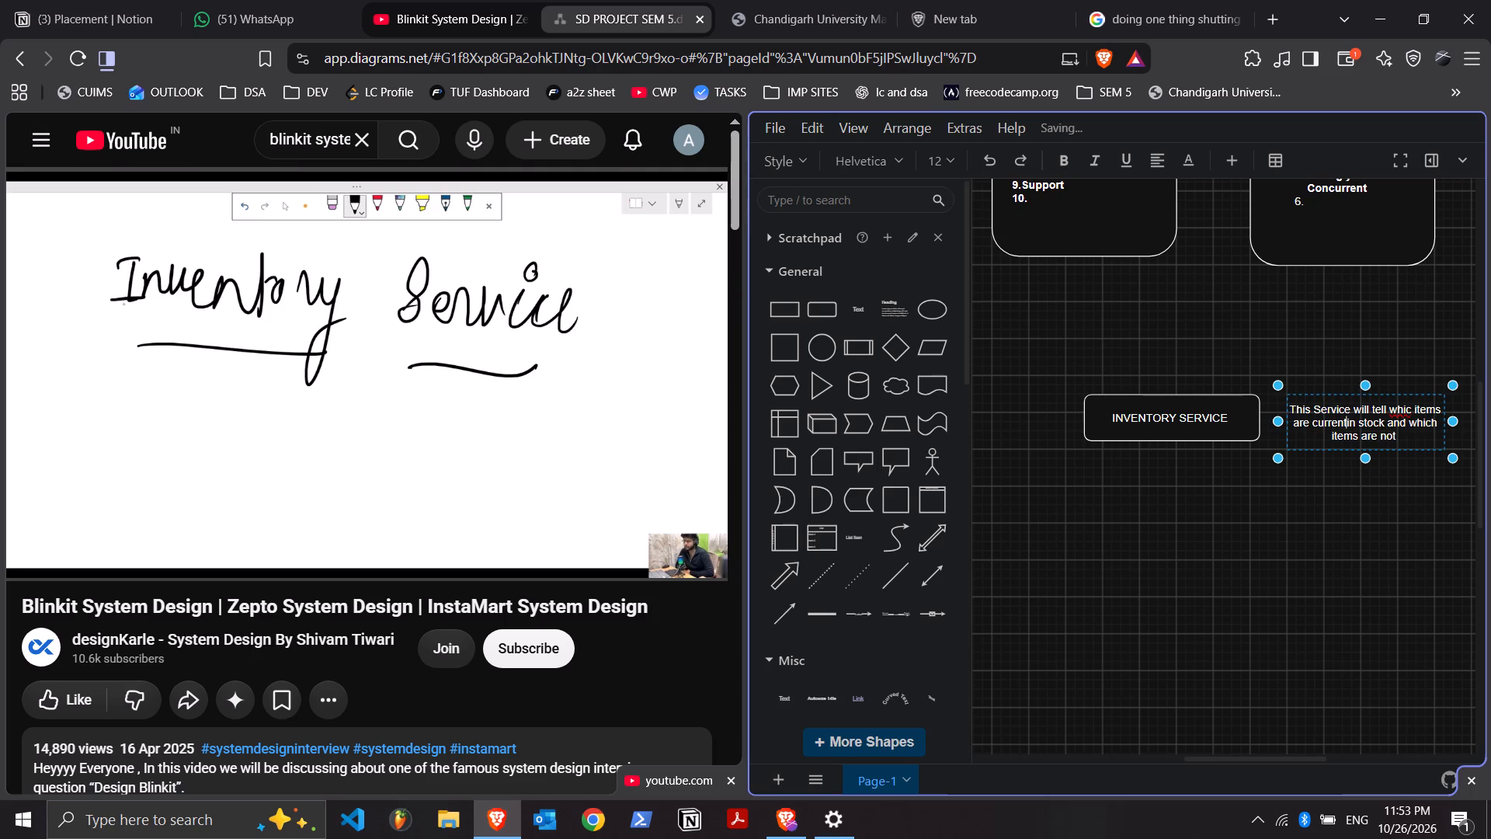
pyautogui.press('y')
pyautogui.press('BackSpace')
pyautogui.press('space')
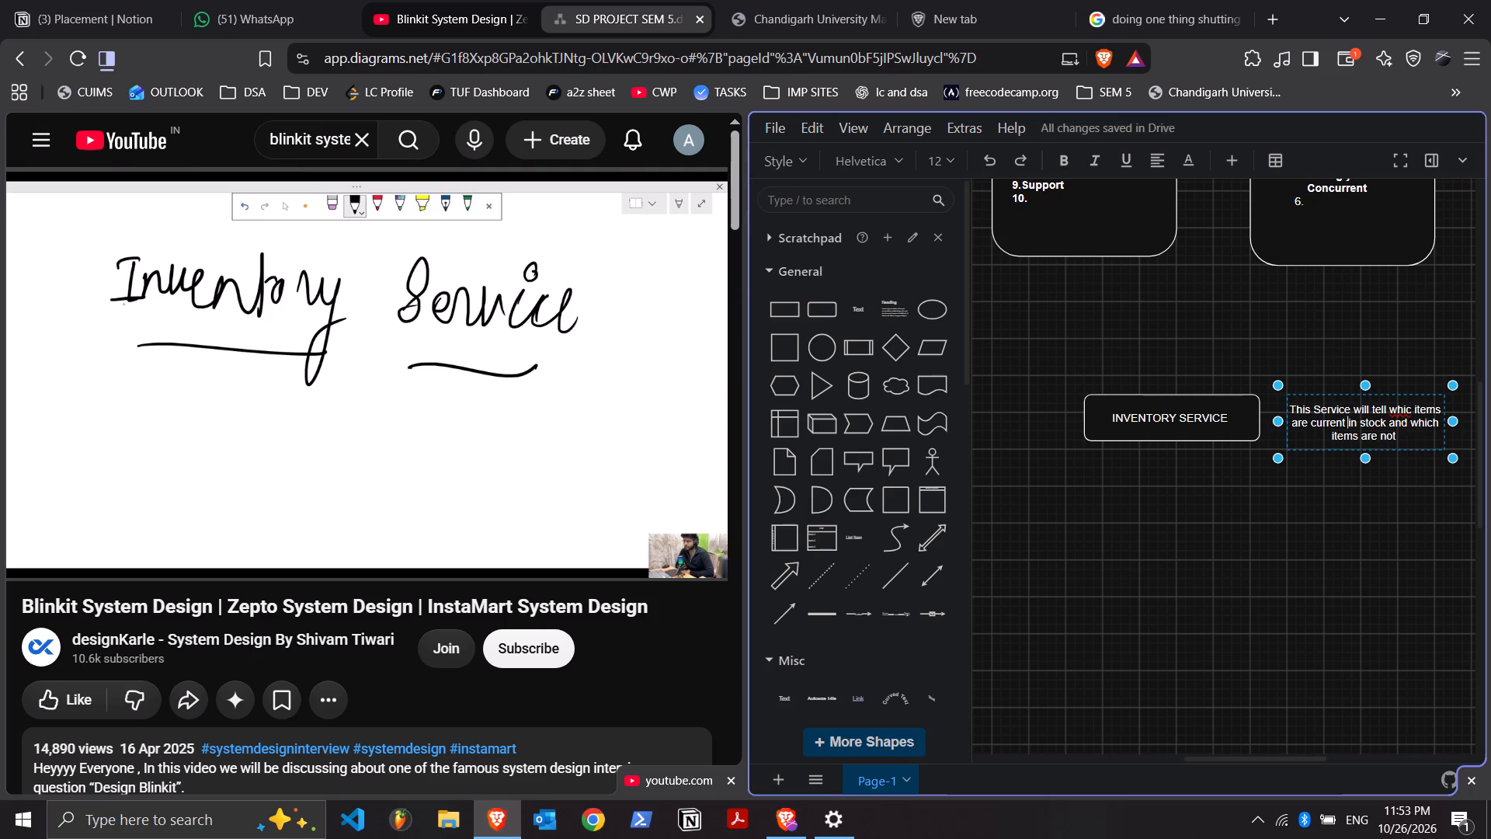
pyautogui.press('BackSpace')
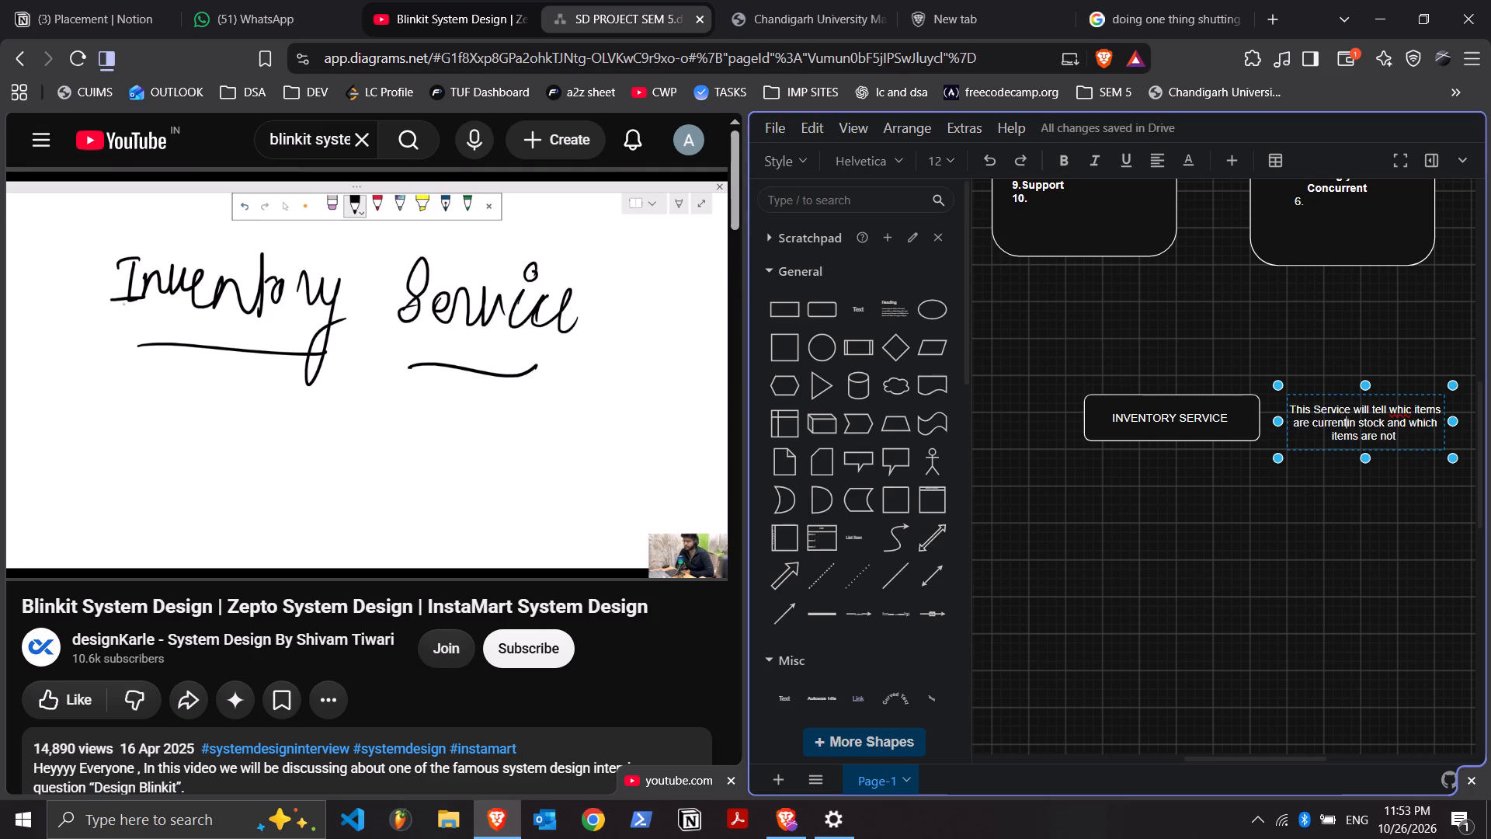
pyautogui.press('l')
pyautogui.write('y')
pyautogui.press('space')
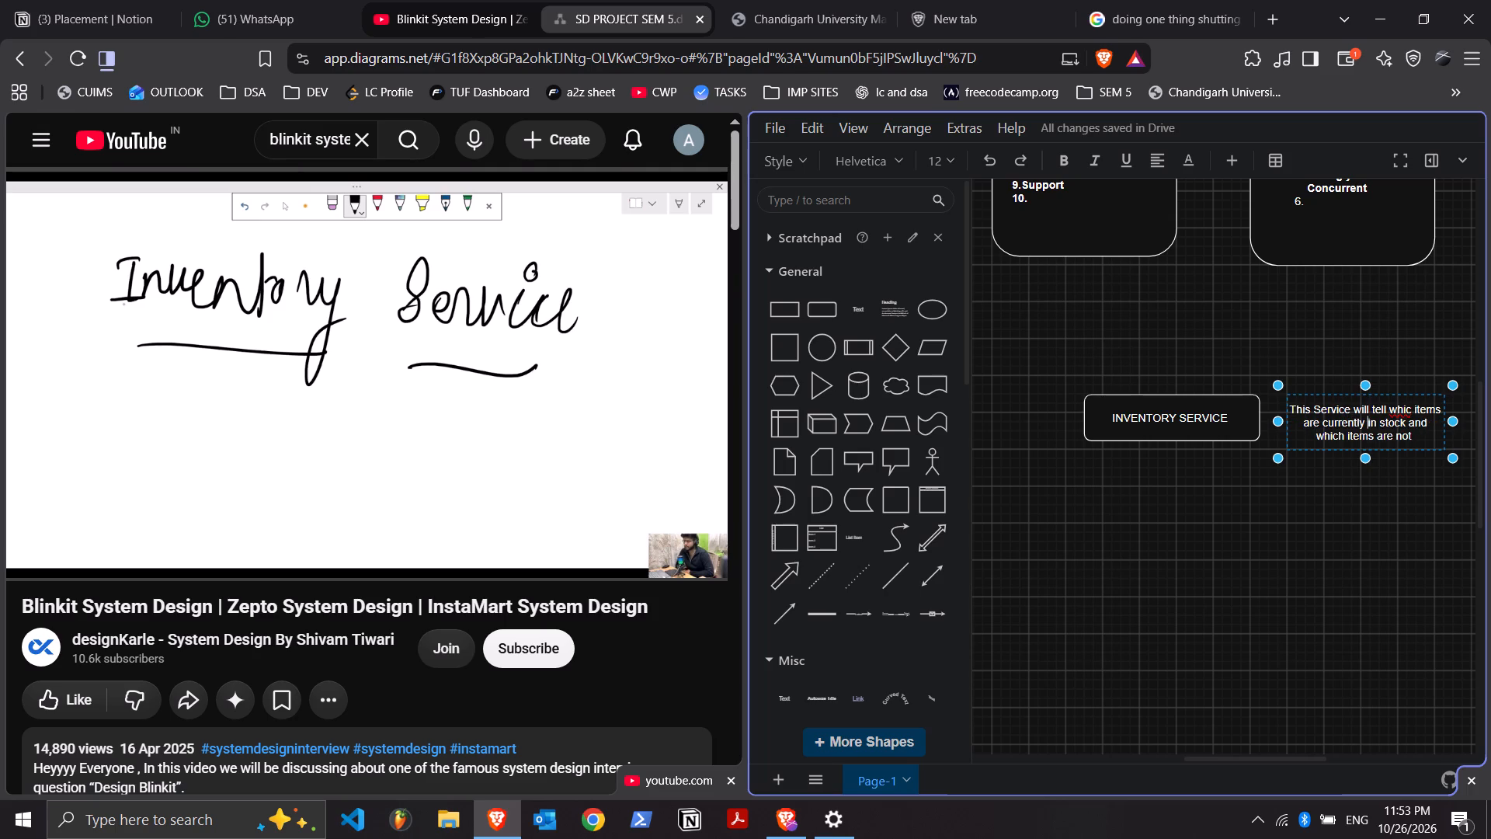
pyautogui.click(1368, 506)
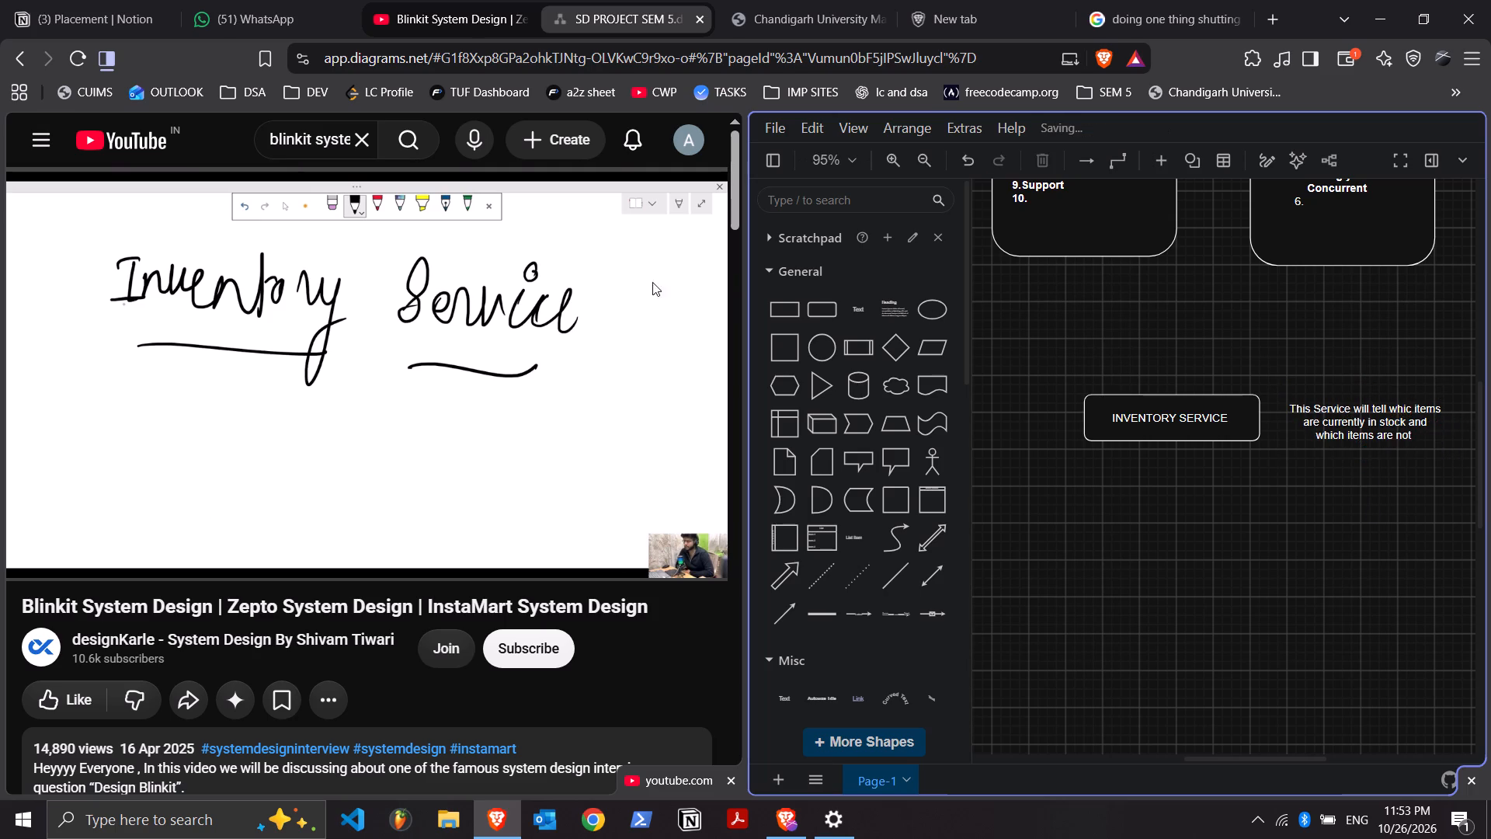
# Resume the Blinkit system design video.
pyautogui.click(548, 339)
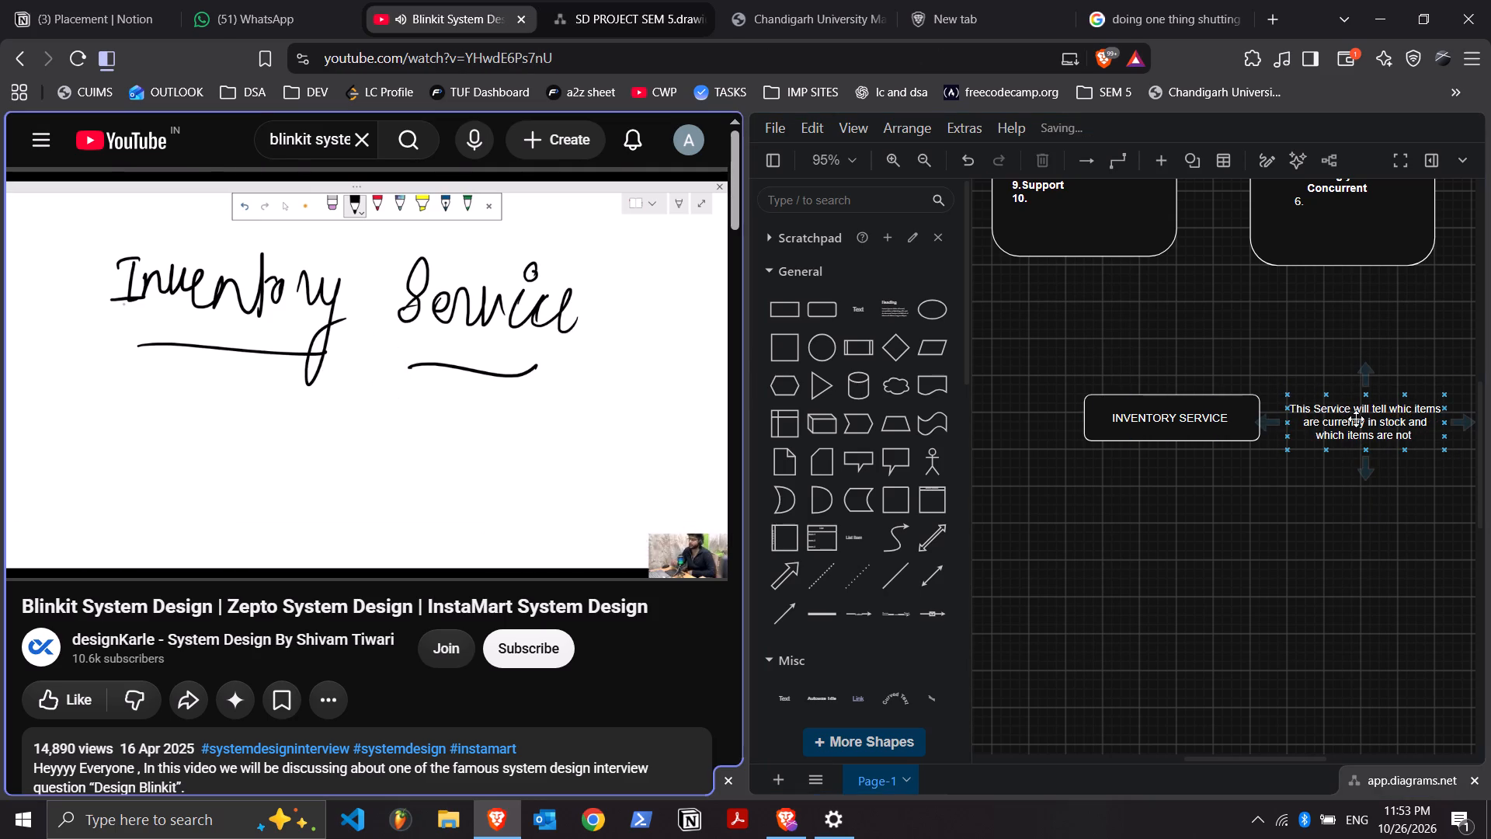
# Correct the misspelled "whic" to "which" in the description beside the INVENTORY SERVICE box.
pyautogui.click(1356, 419)
pyautogui.doubleClick(1356, 419)
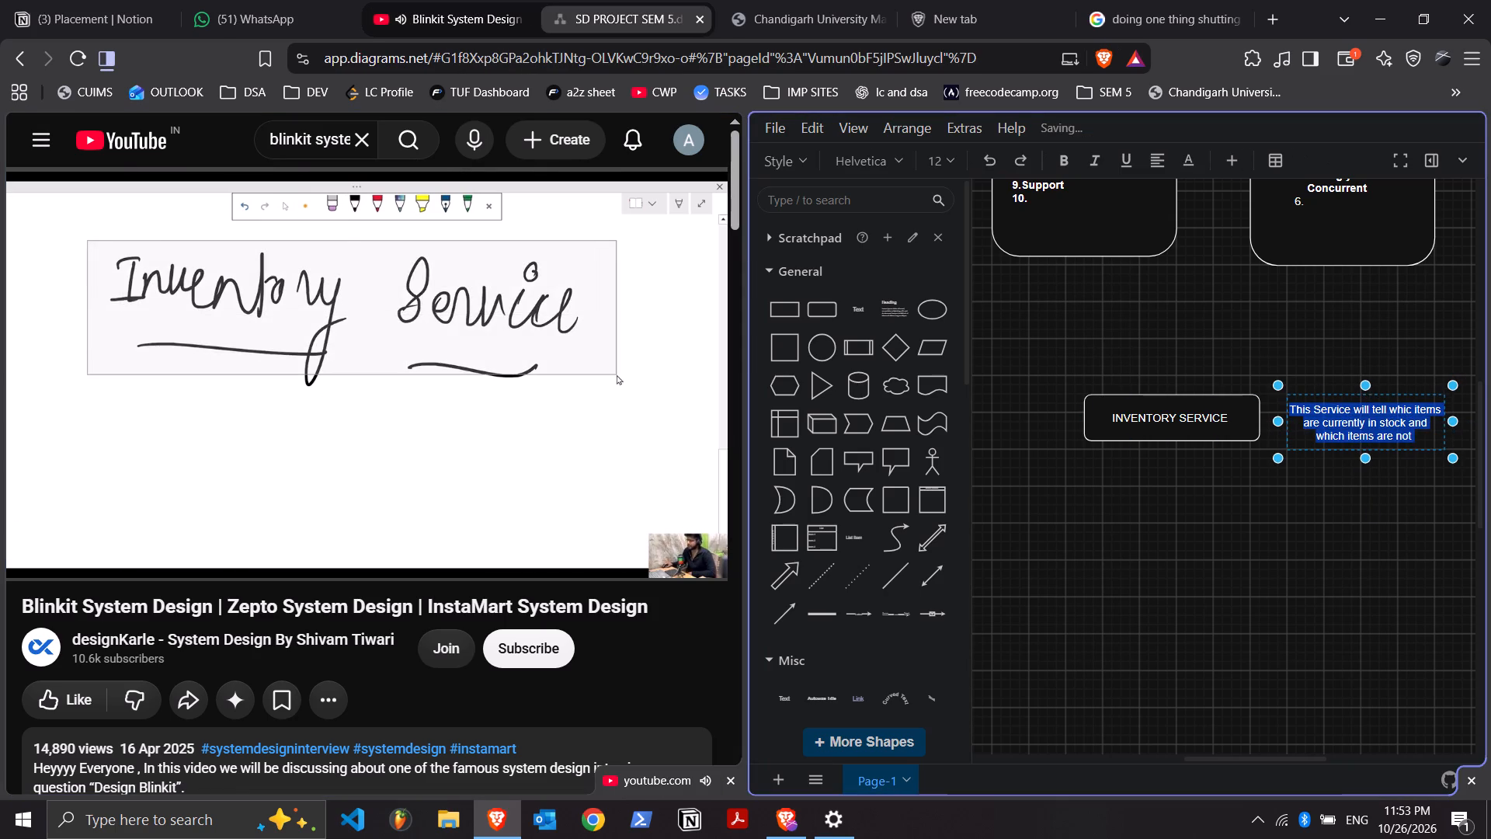
pyautogui.click(1413, 409)
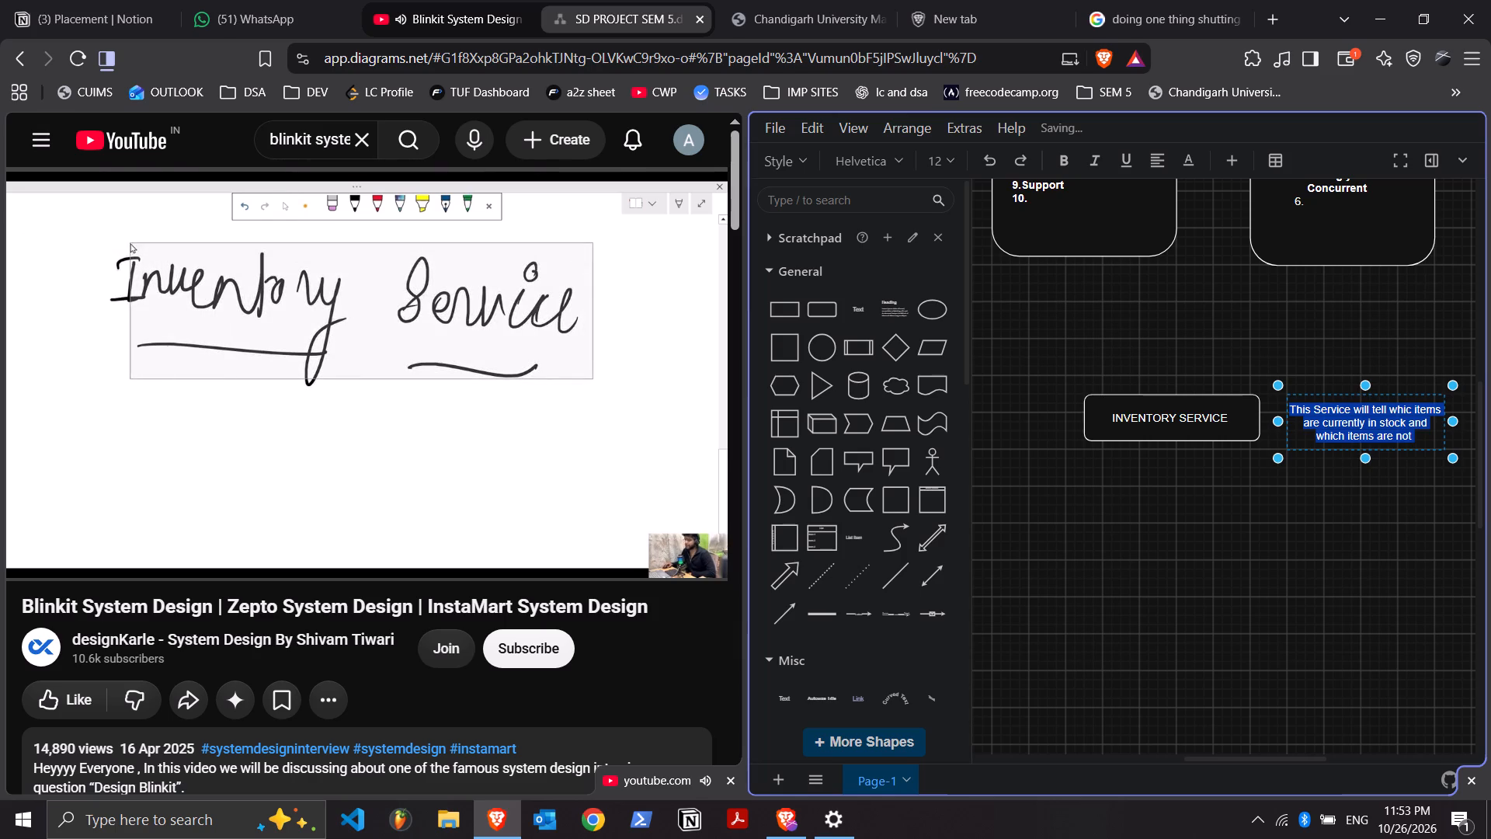
pyautogui.press('BackSpace')
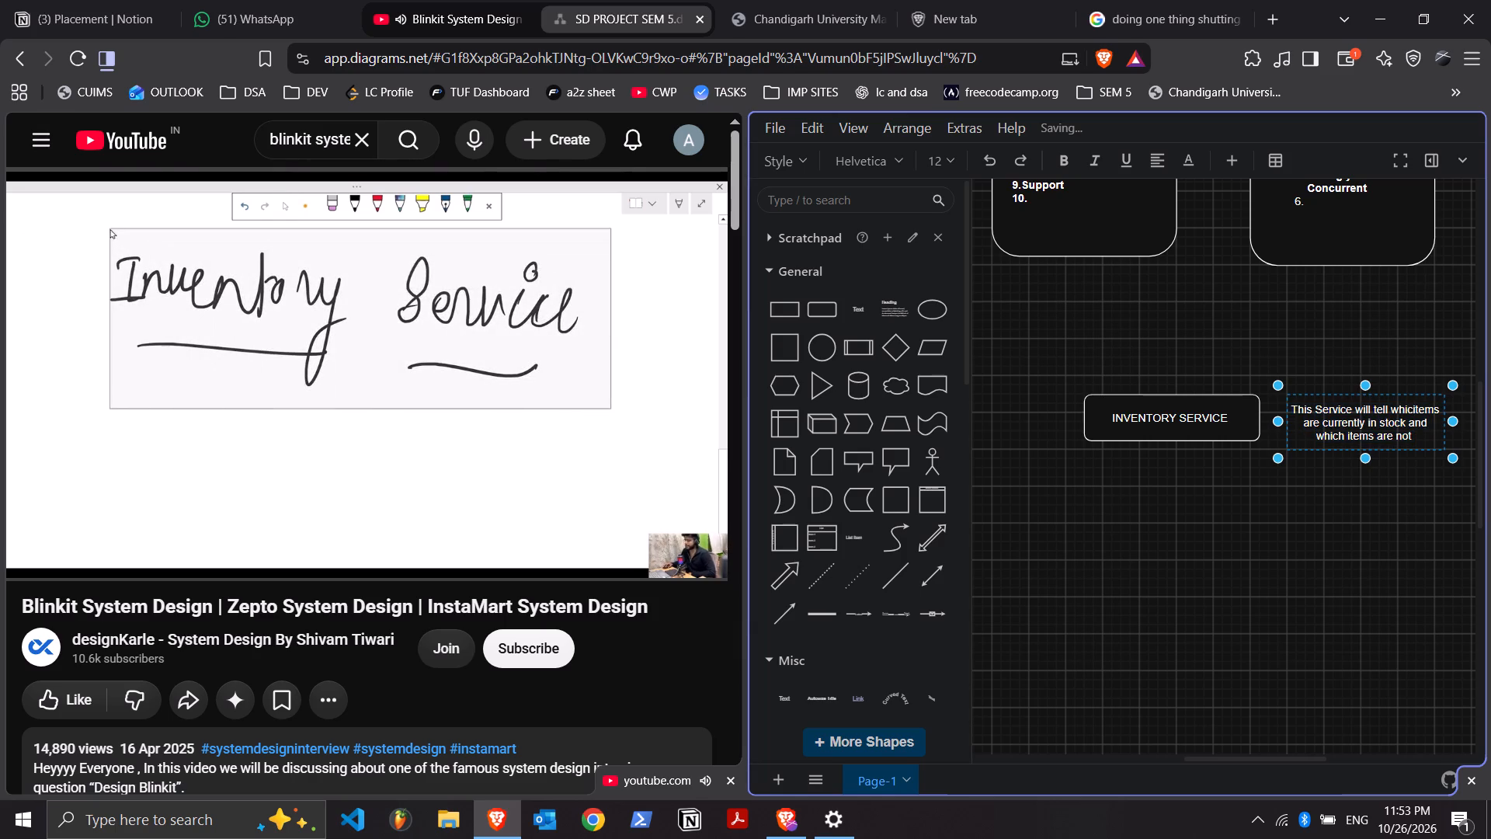
pyautogui.press('h')
pyautogui.press('space')
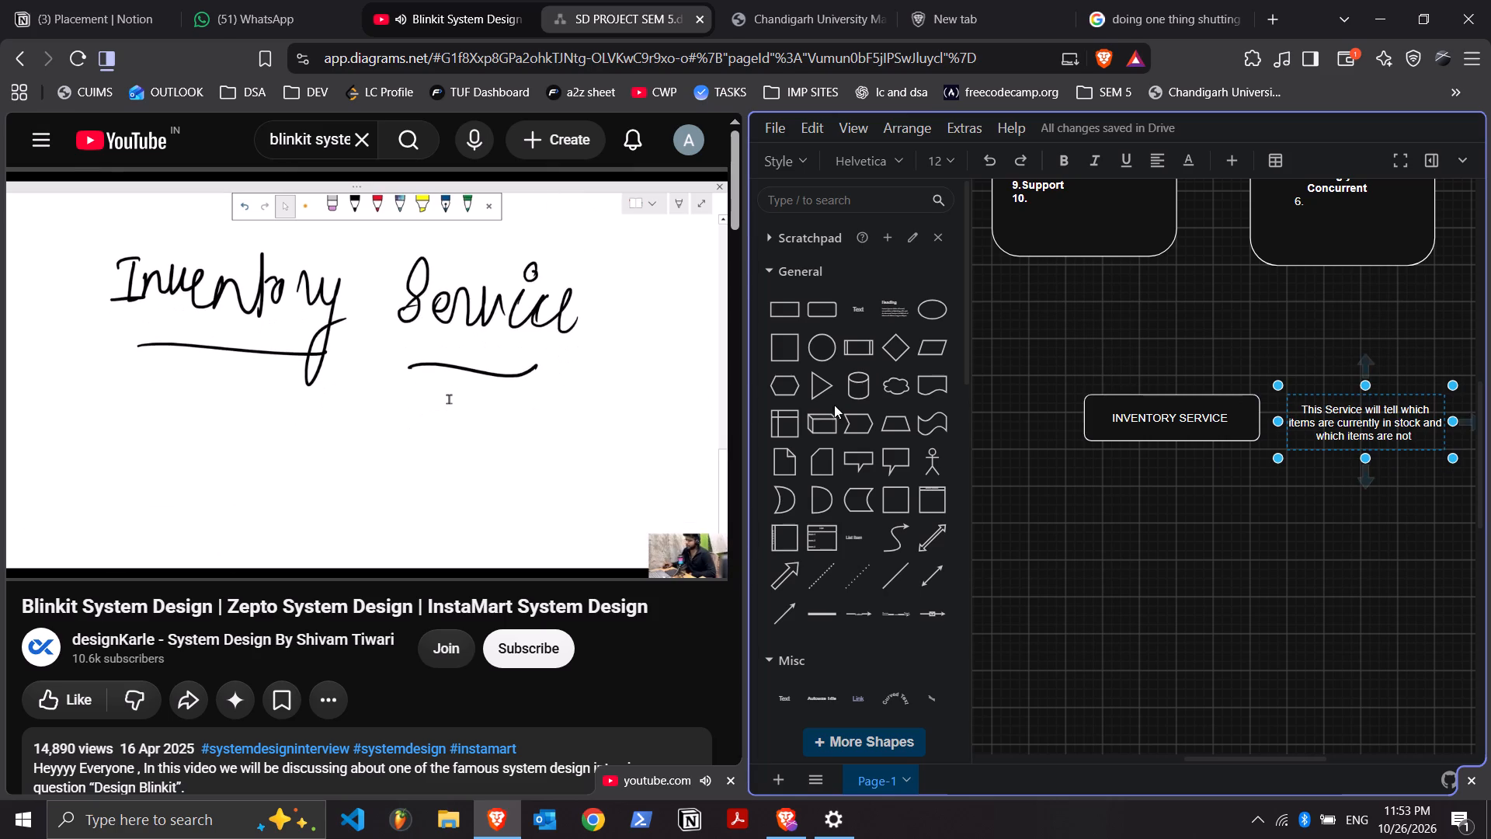
# Pause the video and add a new line to the description reading "And tells us about the current s".
pyautogui.click(533, 358)
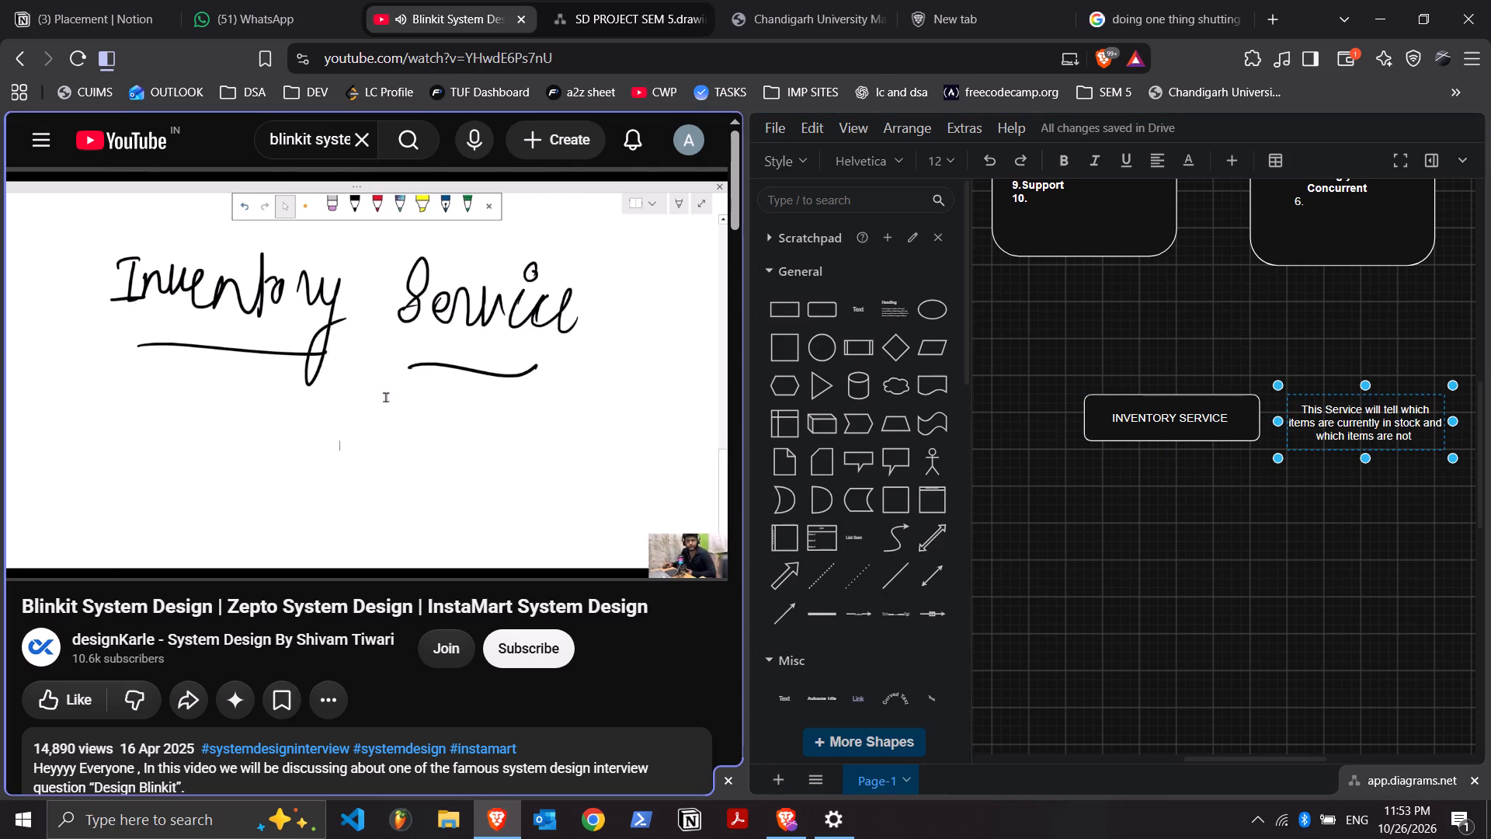
pyautogui.click(1416, 431)
pyautogui.press('Return')
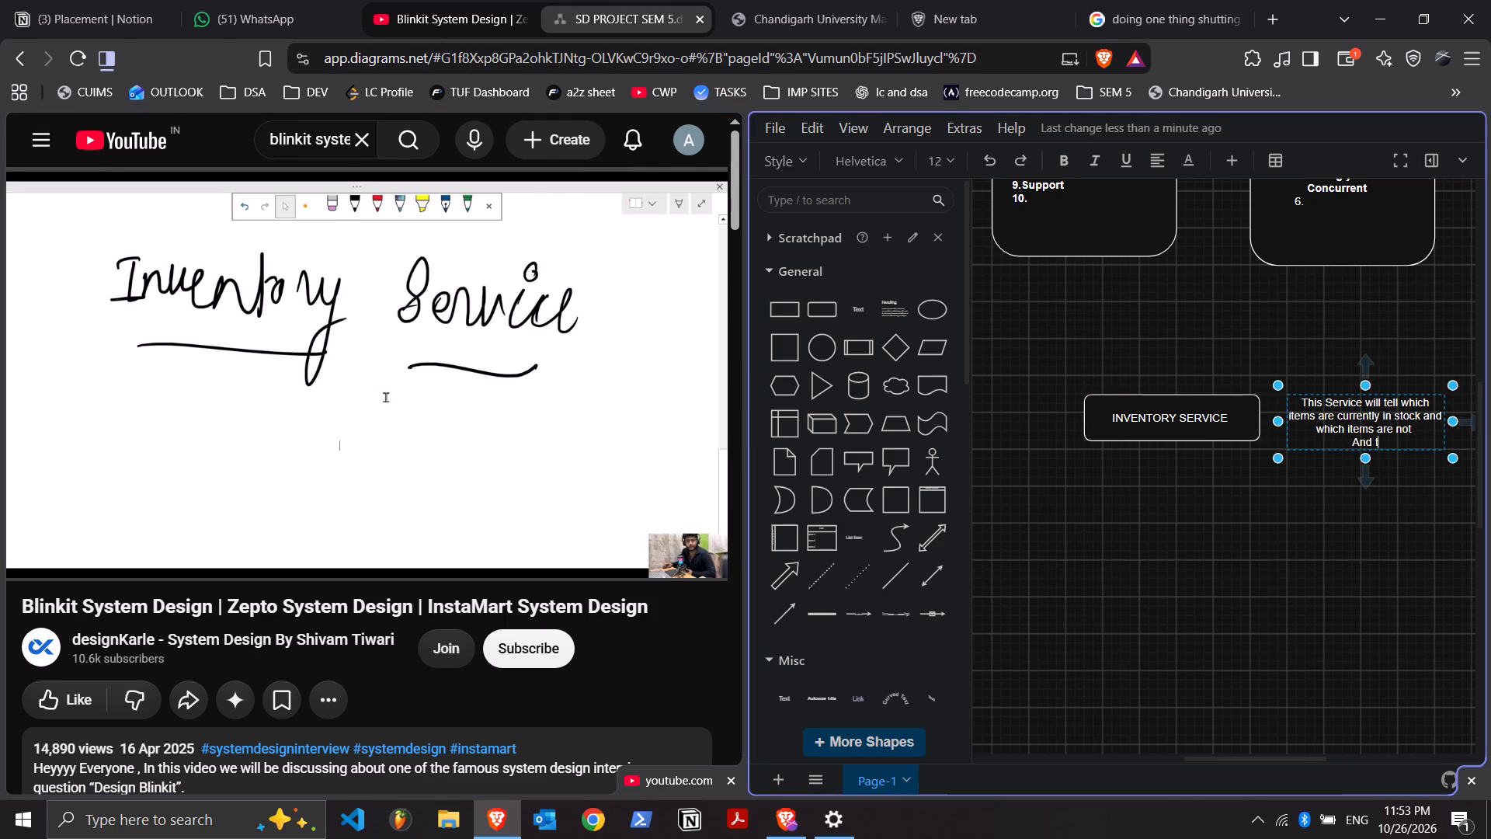
pyautogui.press('BackSpace')
pyautogui.press('BackSpace')
pyautogui.write('s us about the')
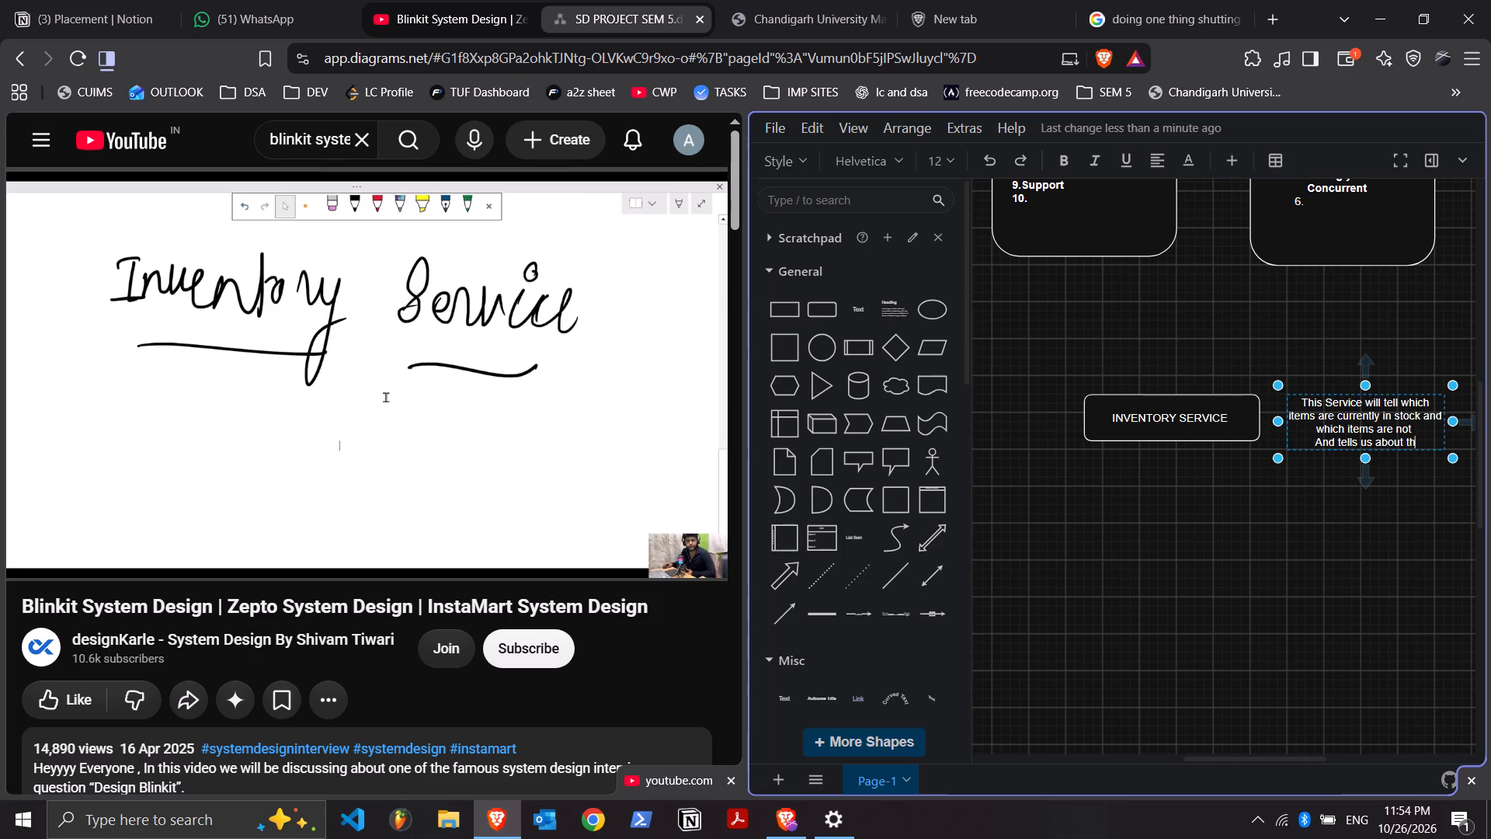
pyautogui.press('space')
pyautogui.write('current situa')
pyautogui.press('BackSpace')
pyautogui.press('BackSpace')
pyautogui.press('BackSpace')
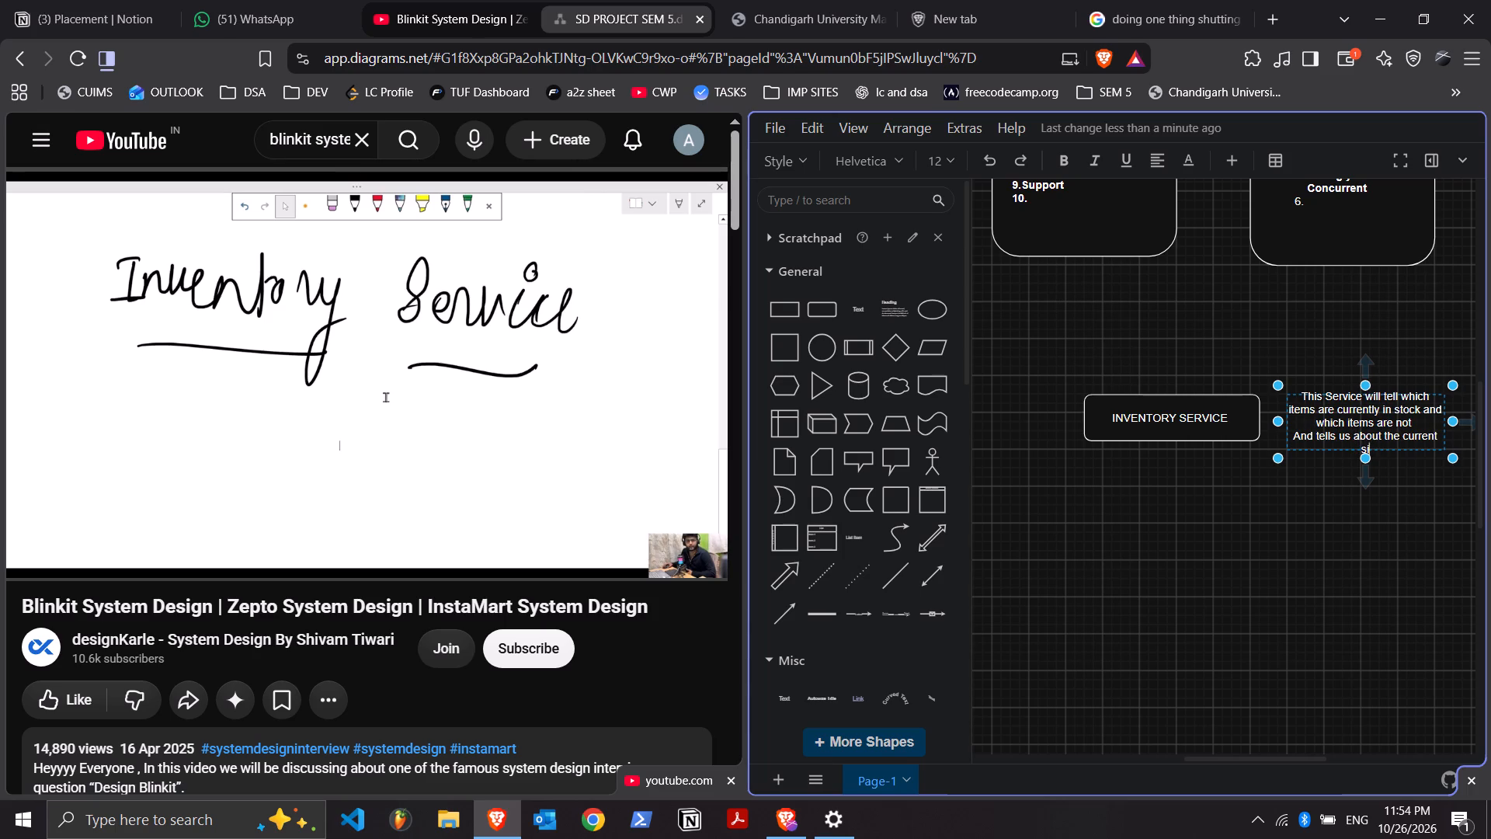
pyautogui.press('BackSpace')
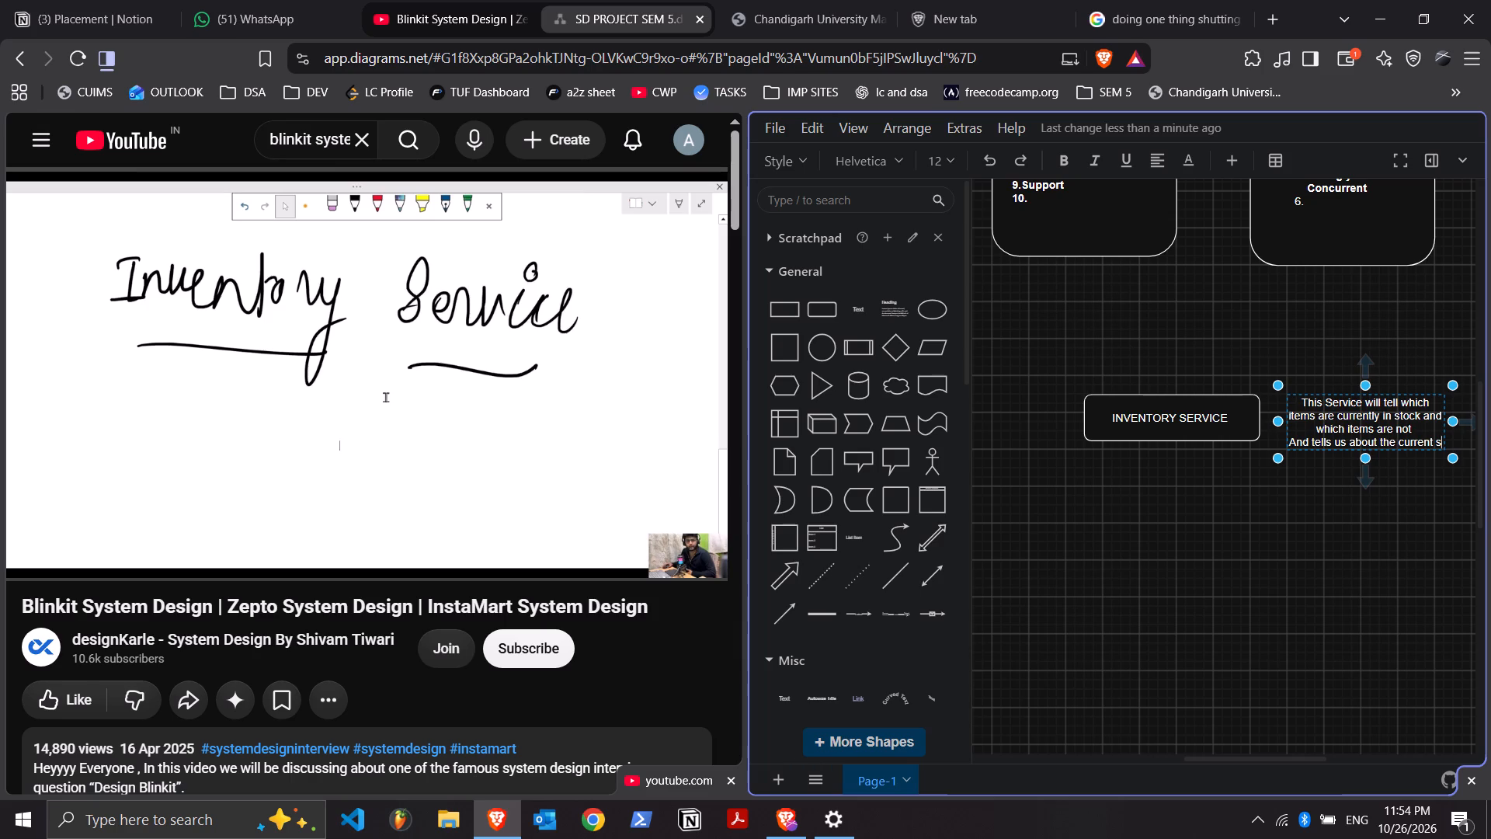
# Resume the video and rewind it to replay the Inventory Service explanation.
pyautogui.press('Left')
pyautogui.press('Left')
pyautogui.click(603, 327)
pyautogui.press('Left')
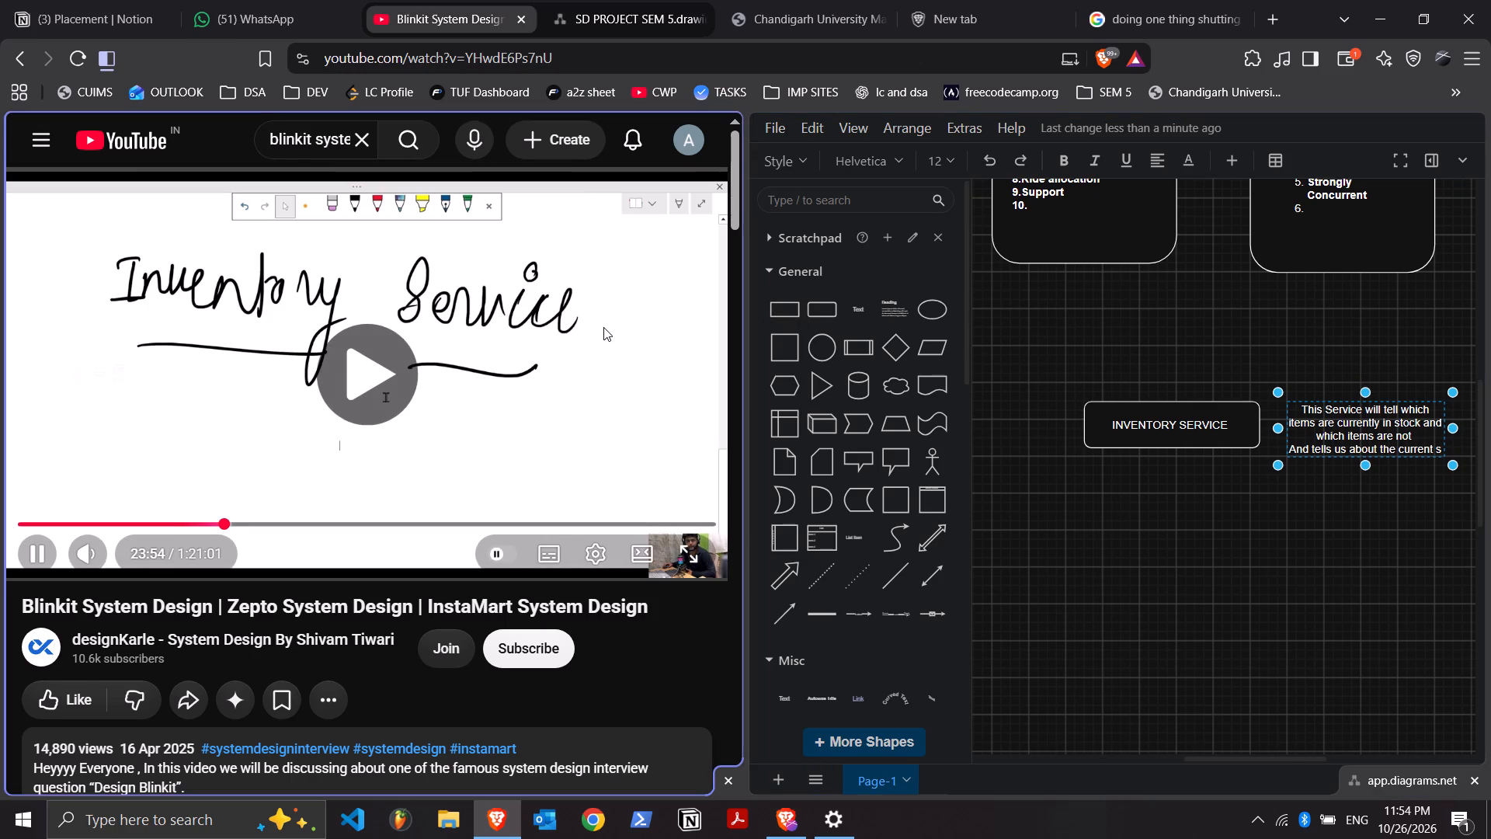
pyautogui.press('Left')
pyautogui.press('Left')
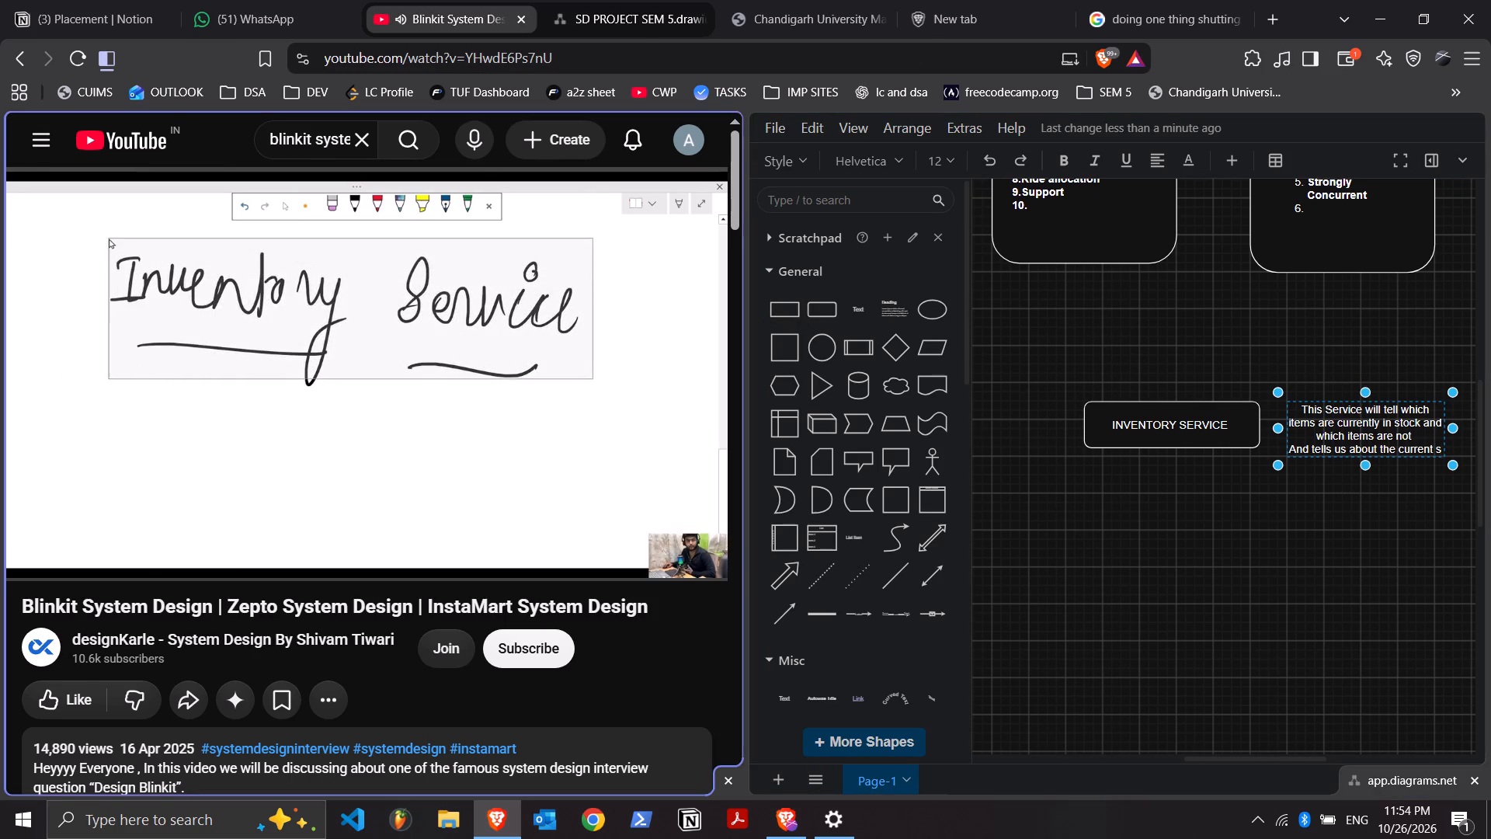
# Change the last line of the description beside the INVENTORY SERVICE box to read "And update us about the current stock".
pyautogui.click(1438, 446)
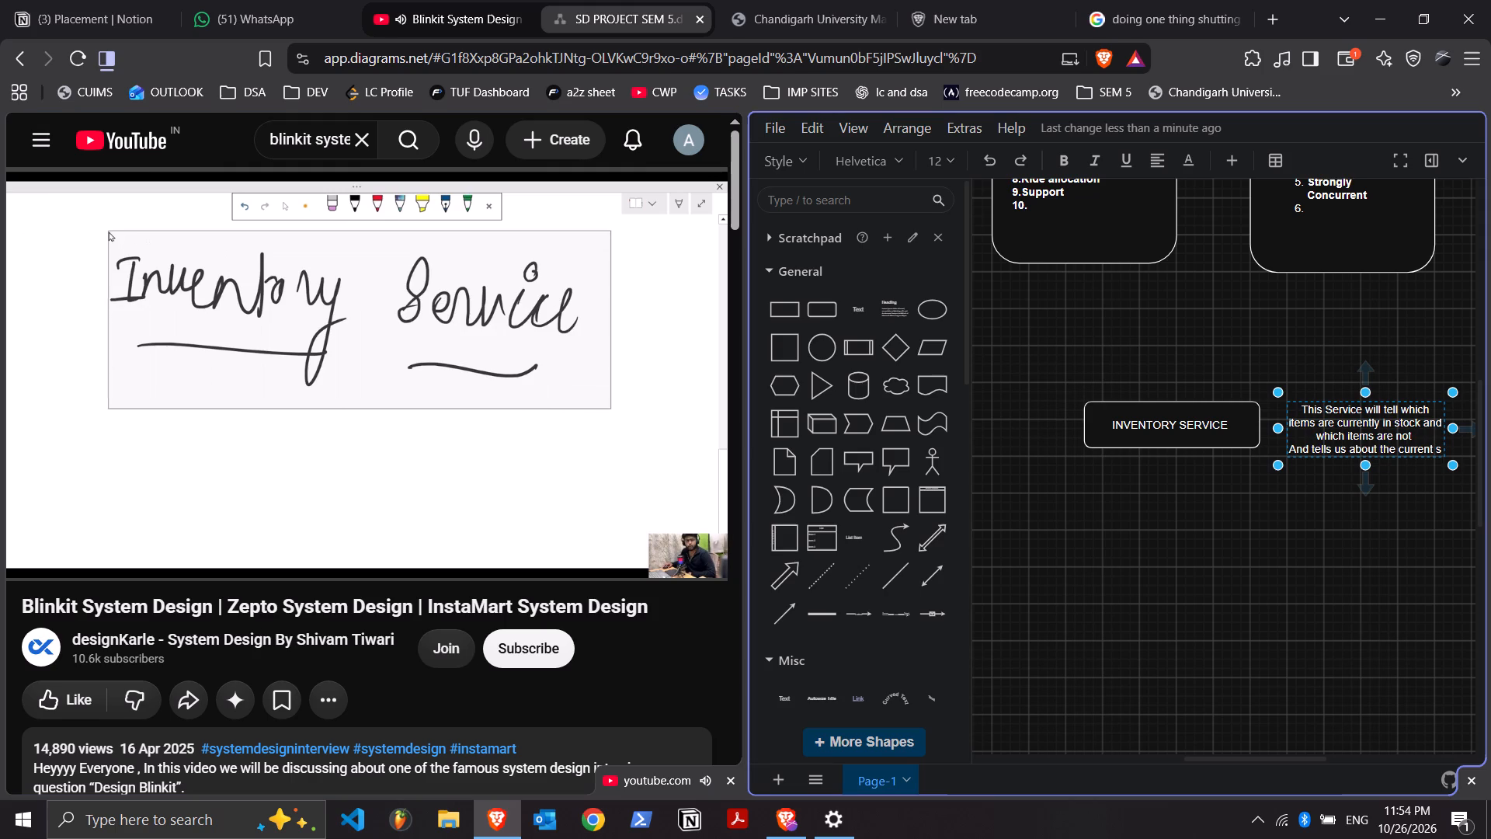
pyautogui.press('Right')
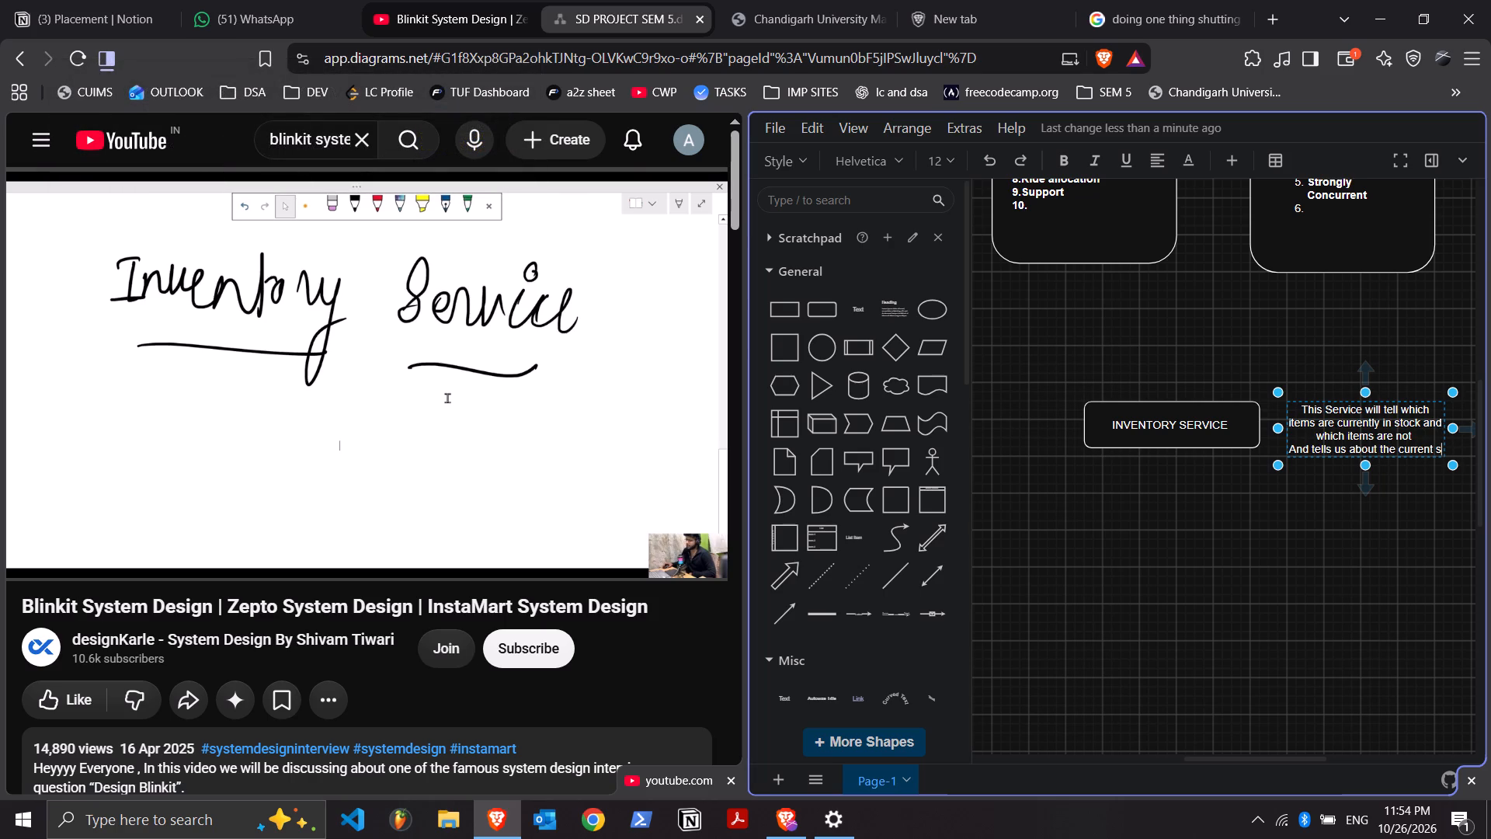
pyautogui.click(1336, 448)
pyautogui.press('BackSpace')
pyautogui.press('BackSpace')
pyautogui.press('BackSpace')
pyautogui.press('BackSpace')
pyautogui.press('BackSpace')
pyautogui.press('BackSpace')
pyautogui.write('update')
pyautogui.press('space')
pyautogui.click(1391, 457)
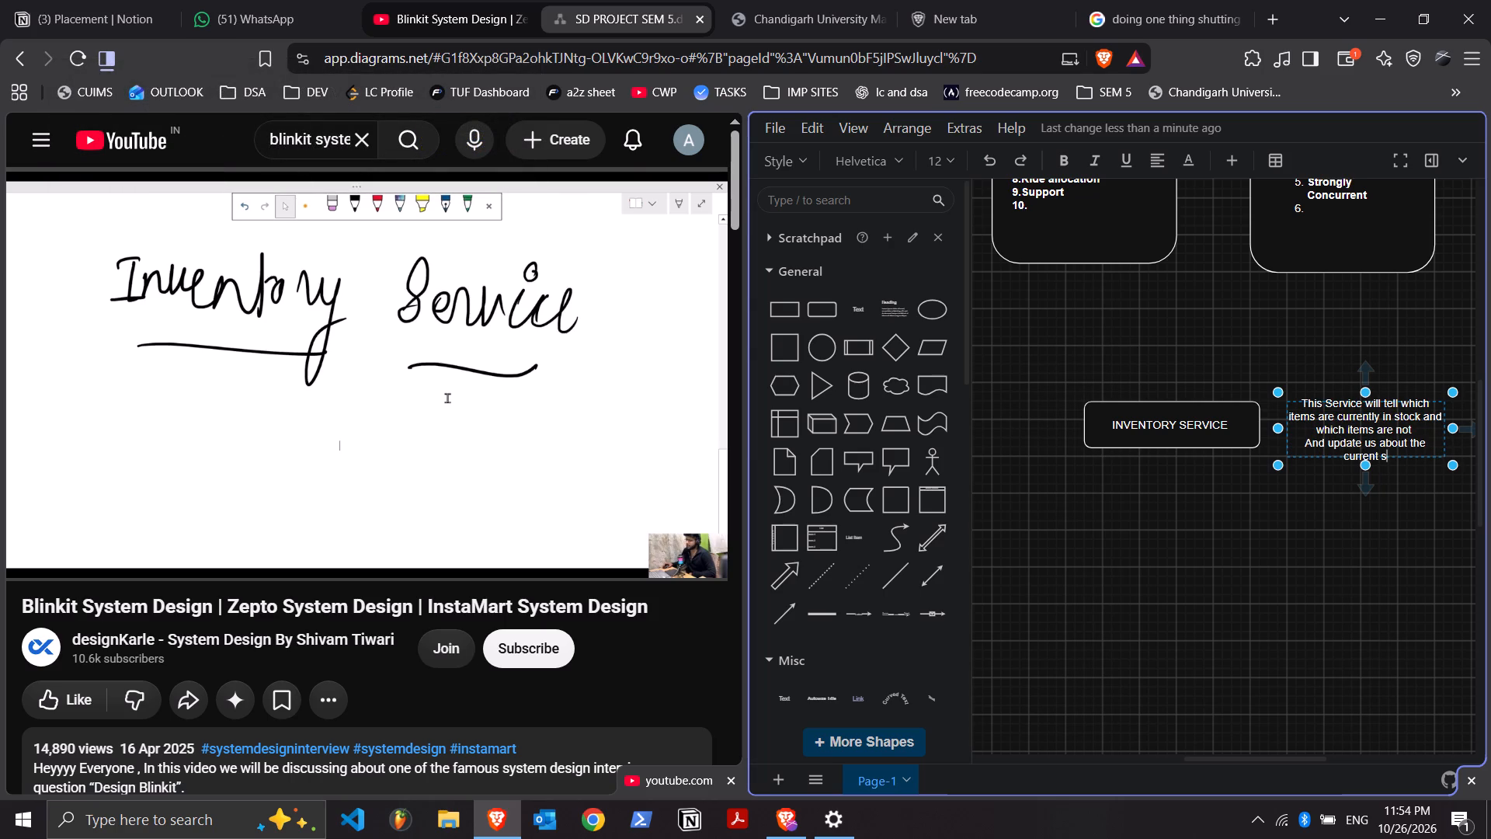
pyautogui.write('tock')
# Resume the Blinkit system design video and finish editing the description text.
pyautogui.click(527, 383)
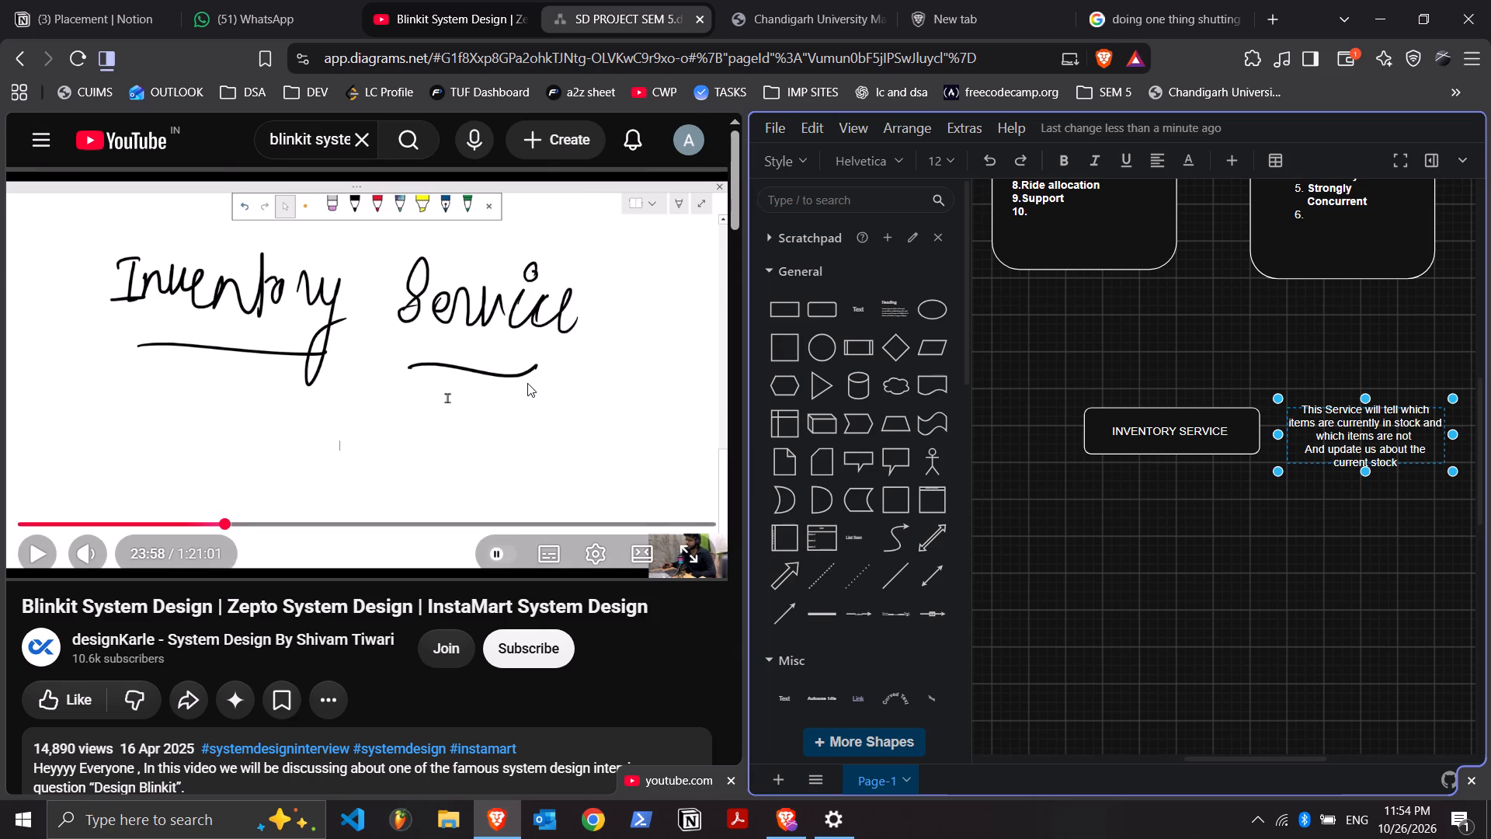
pyautogui.click(1346, 584)
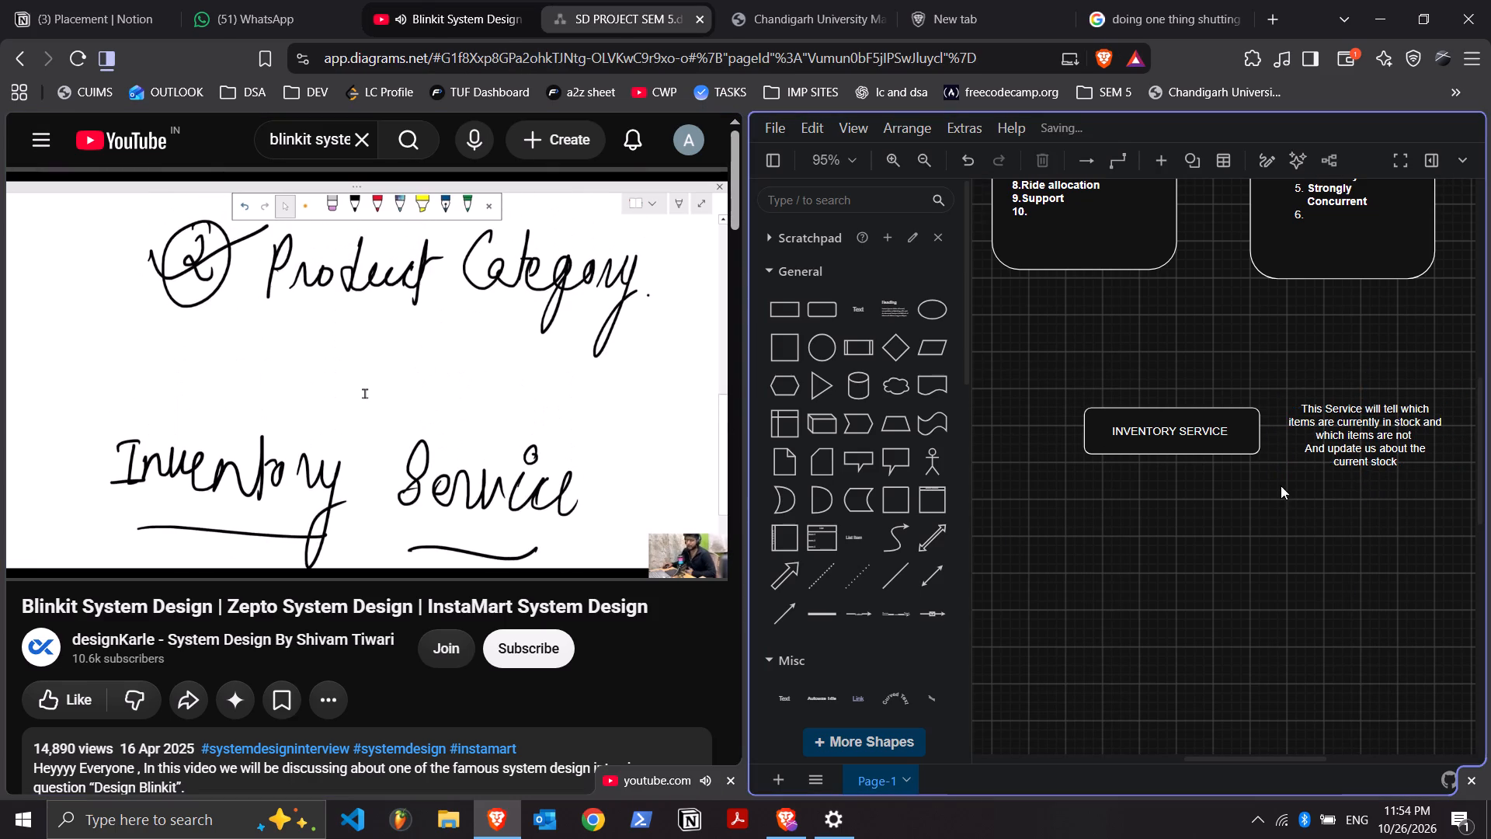
# Add an Actor stick figure to the diagram and place it below and to the left of the INVENTORY SERVICE box.
pyautogui.scroll(-1, 1208, 515)
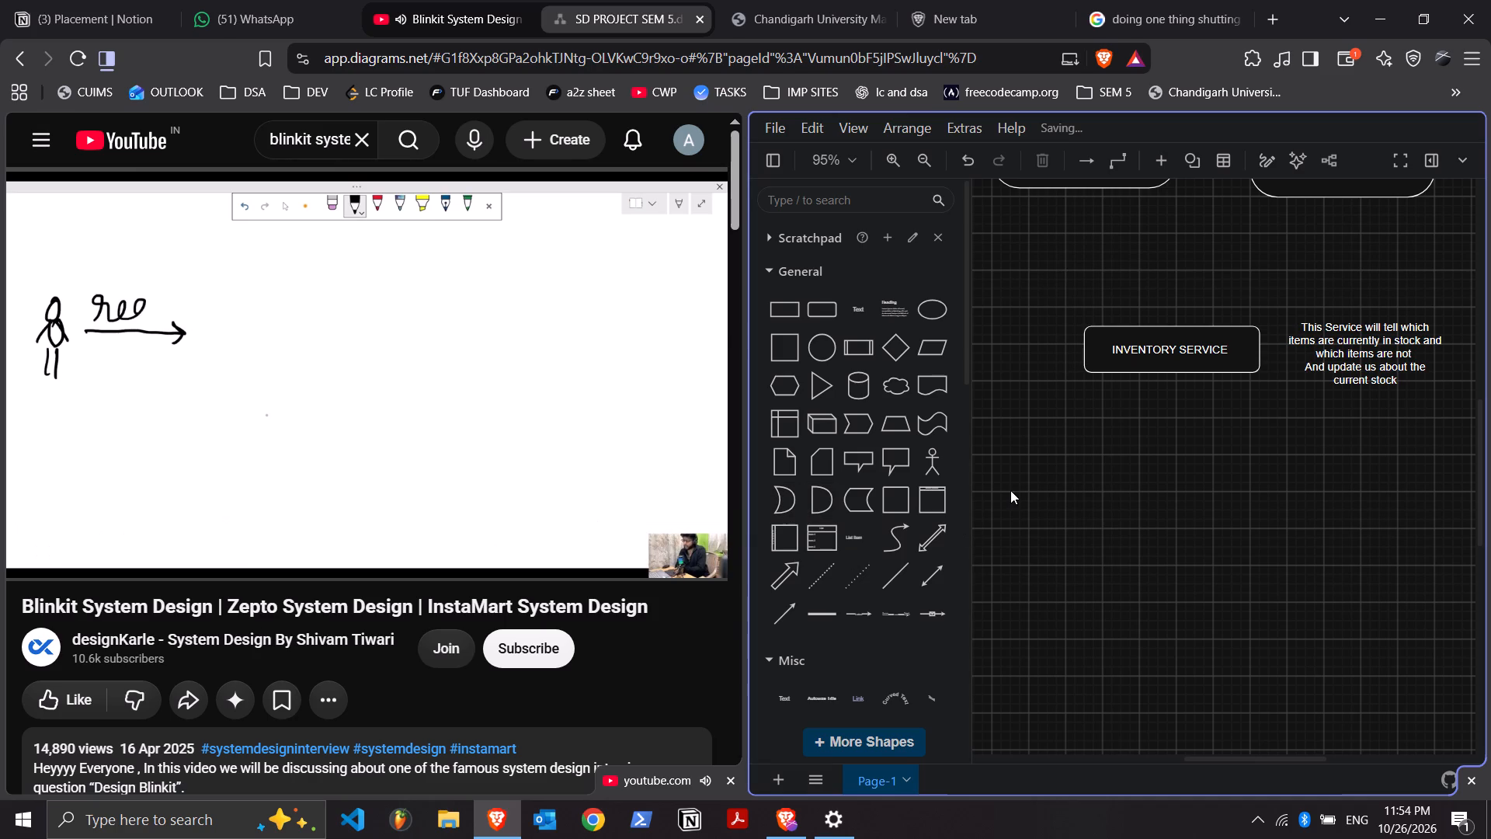
pyautogui.click(925, 451)
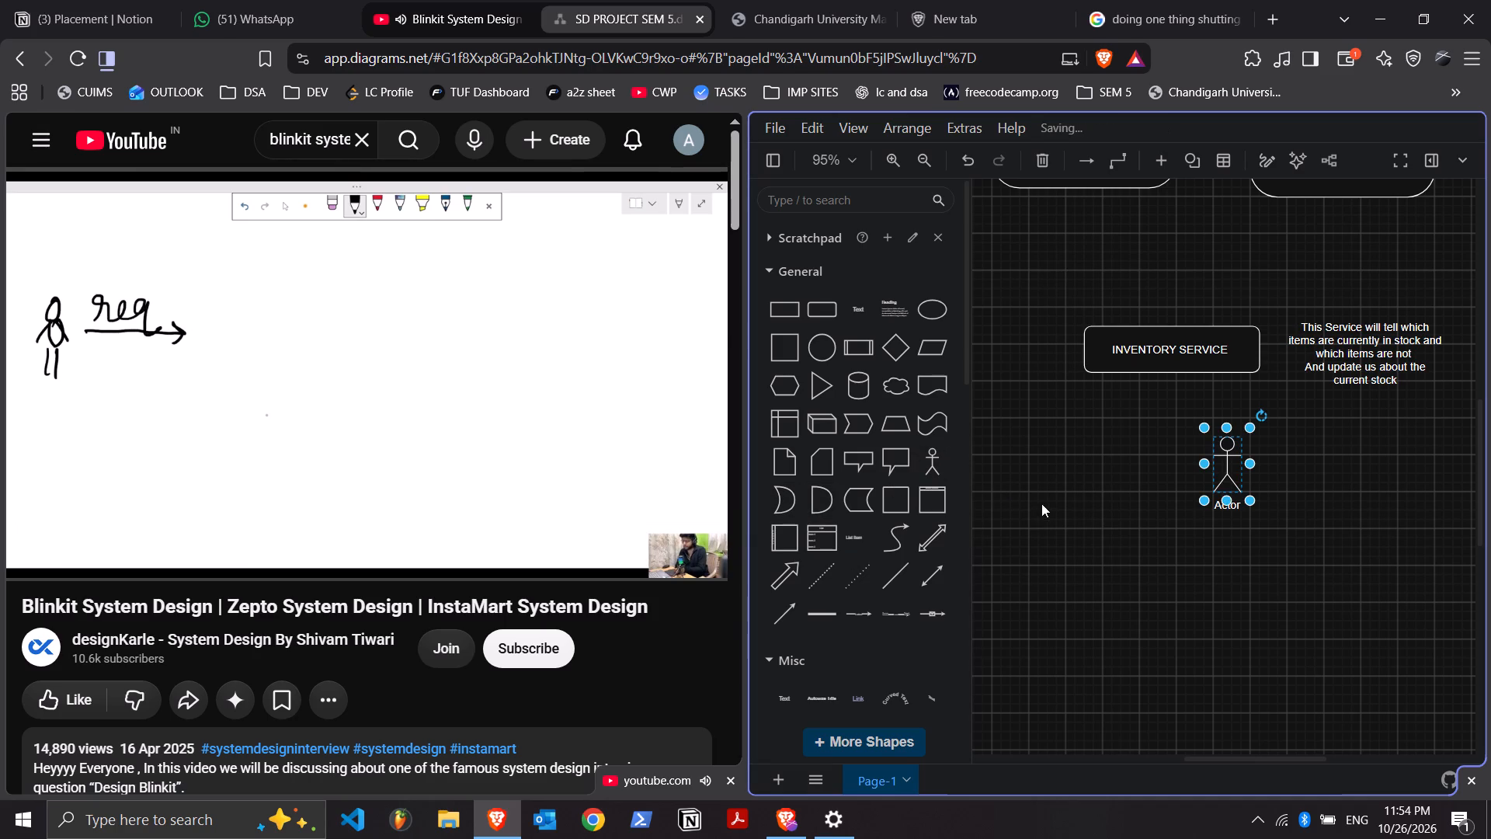
pyautogui.moveTo(1229, 475); pyautogui.dragTo(1009, 471)
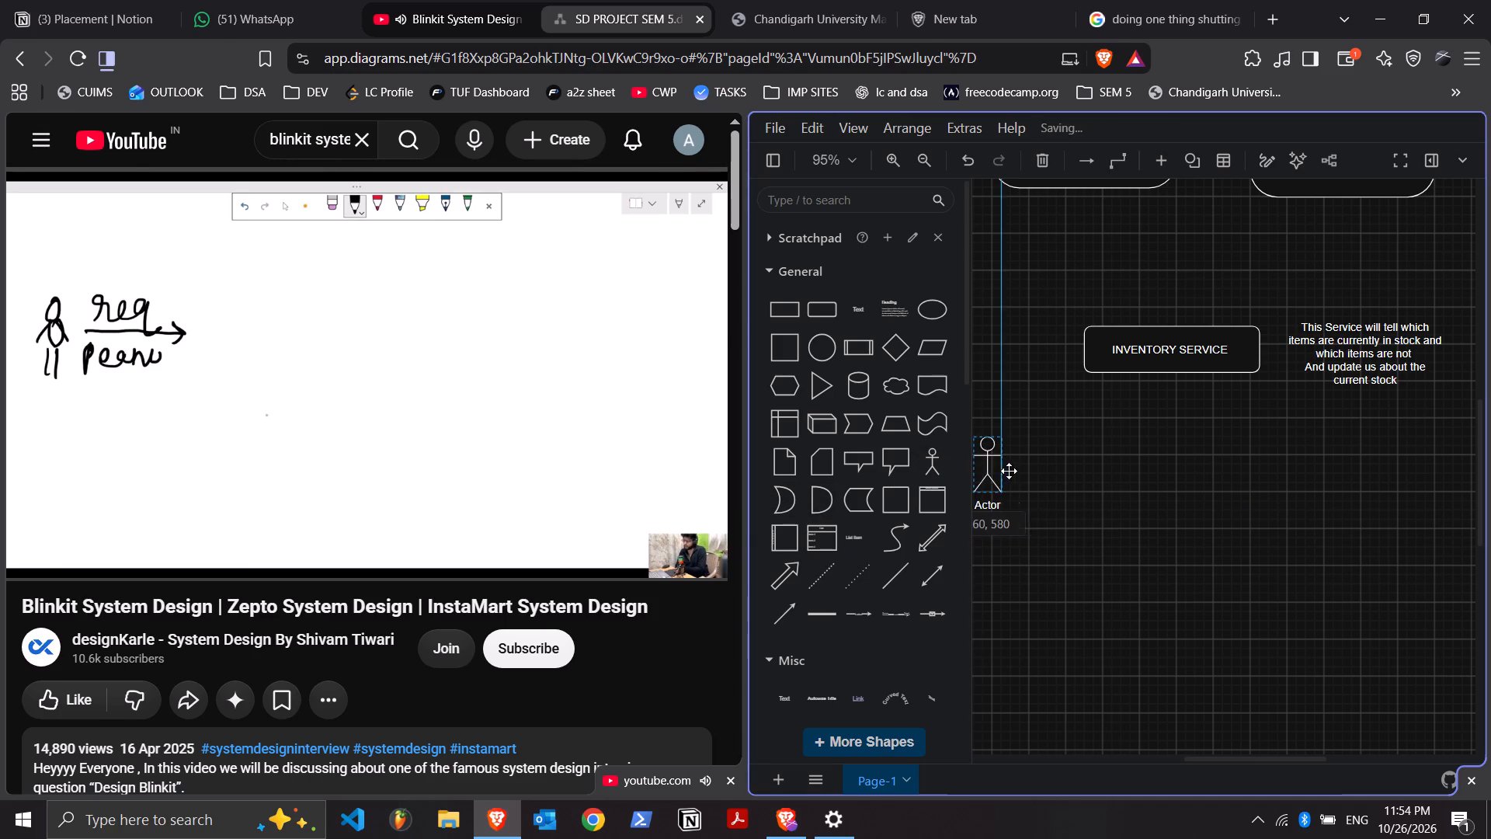
pyautogui.moveTo(1009, 471); pyautogui.dragTo(1017, 468)
pyautogui.click(1019, 497)
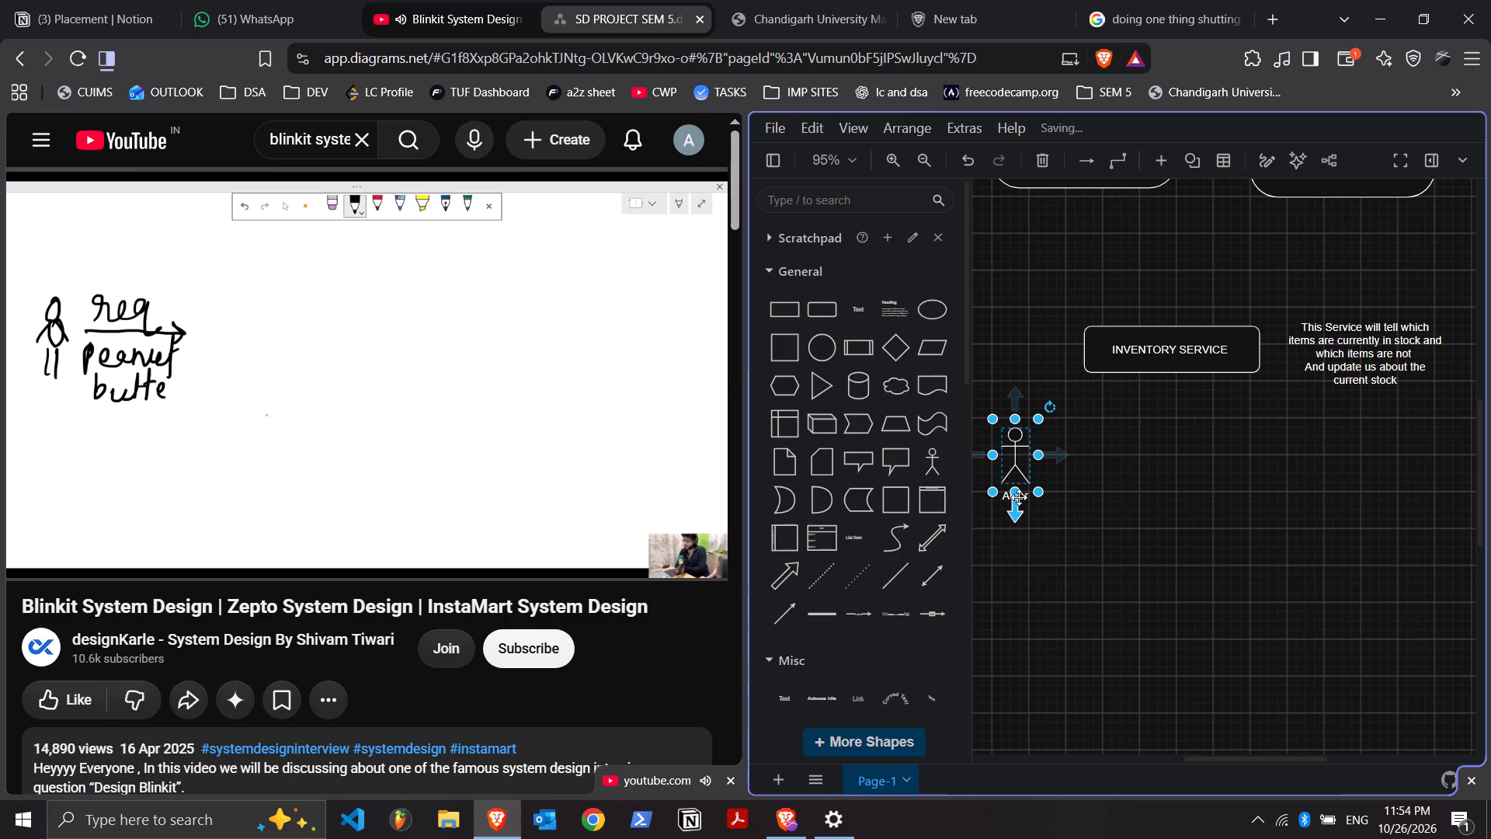
pyautogui.click(1024, 674)
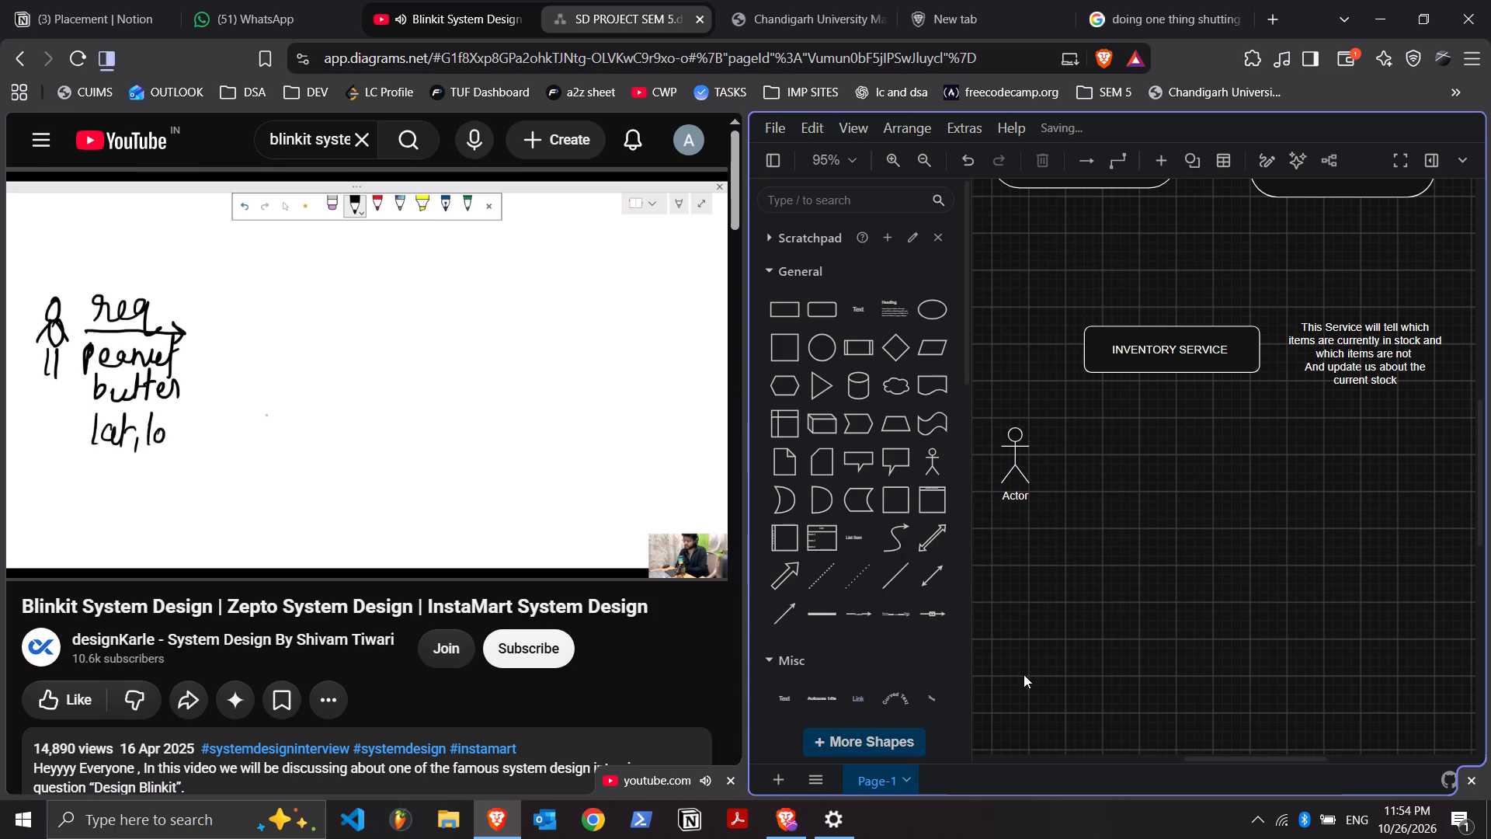
# Select the Actor figure below the INVENTORY SERVICE box.
pyautogui.click(1026, 476)
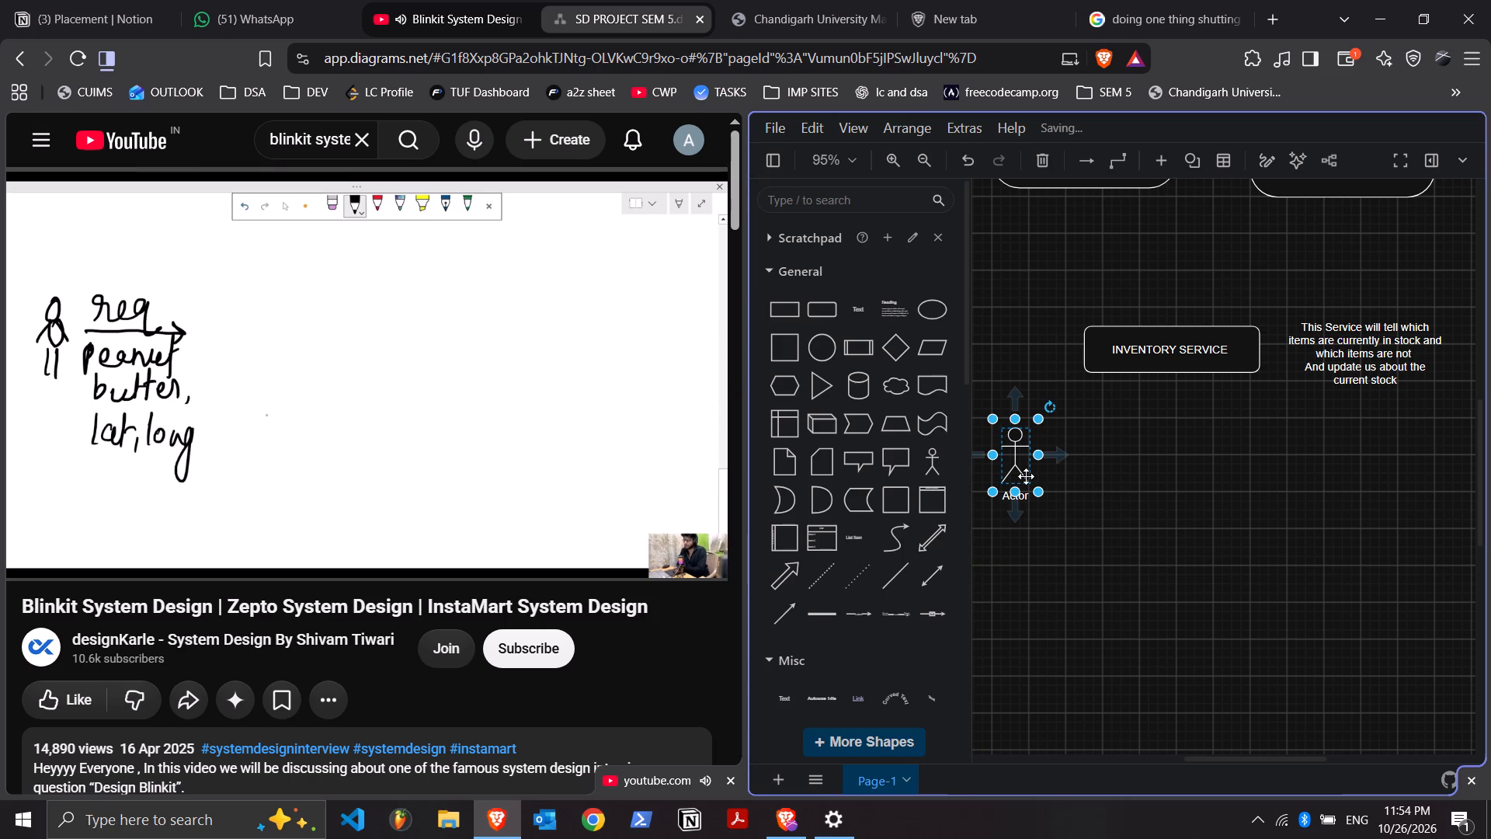
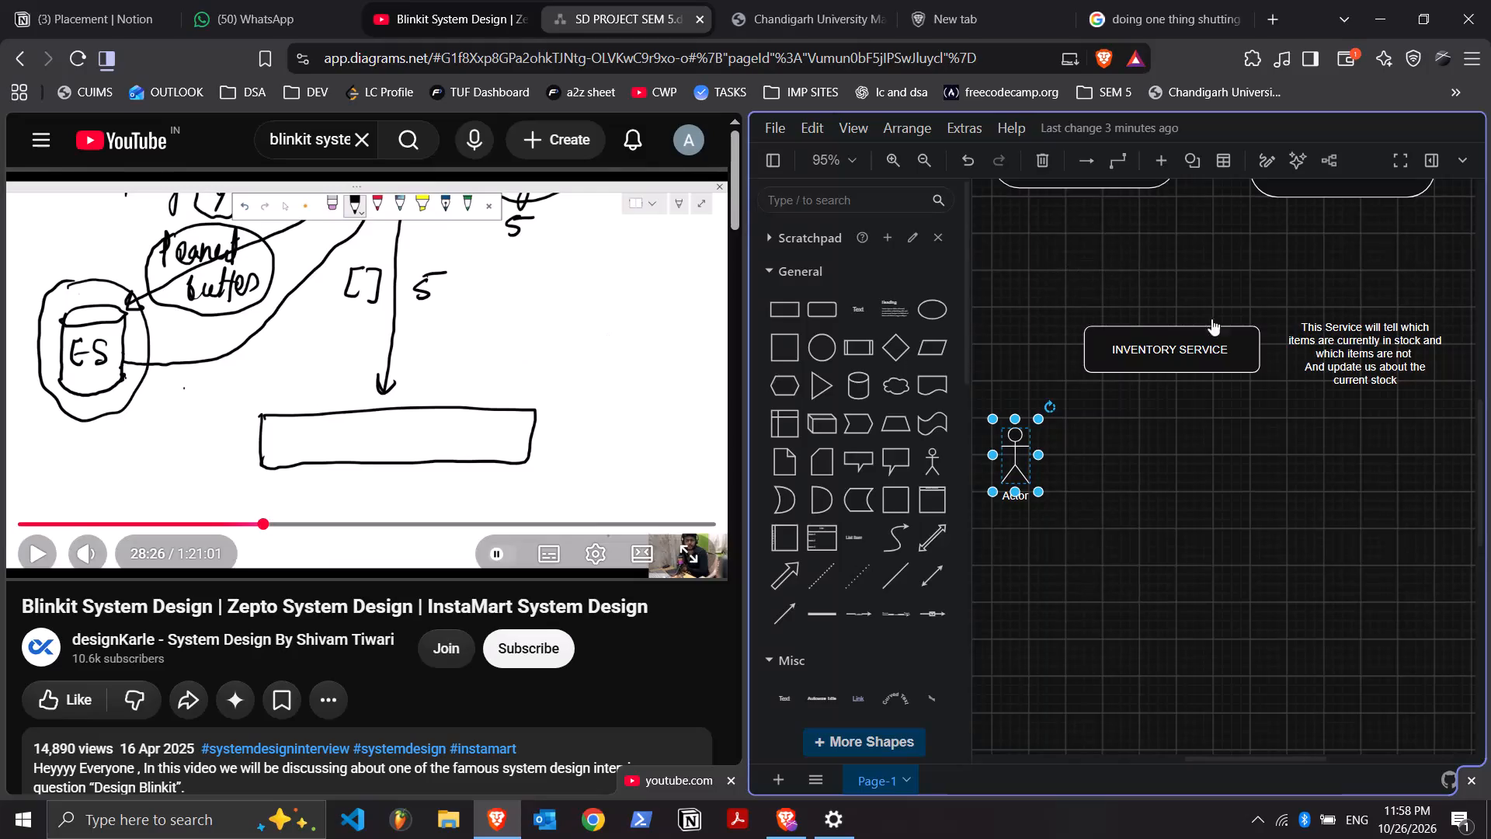
# Add a rounded rectangle above the INVENTORY SERVICE box and resize it to slightly narrower than that box.
pyautogui.scroll(1, 1201, 511)
pyautogui.scroll(-1, 1202, 512)
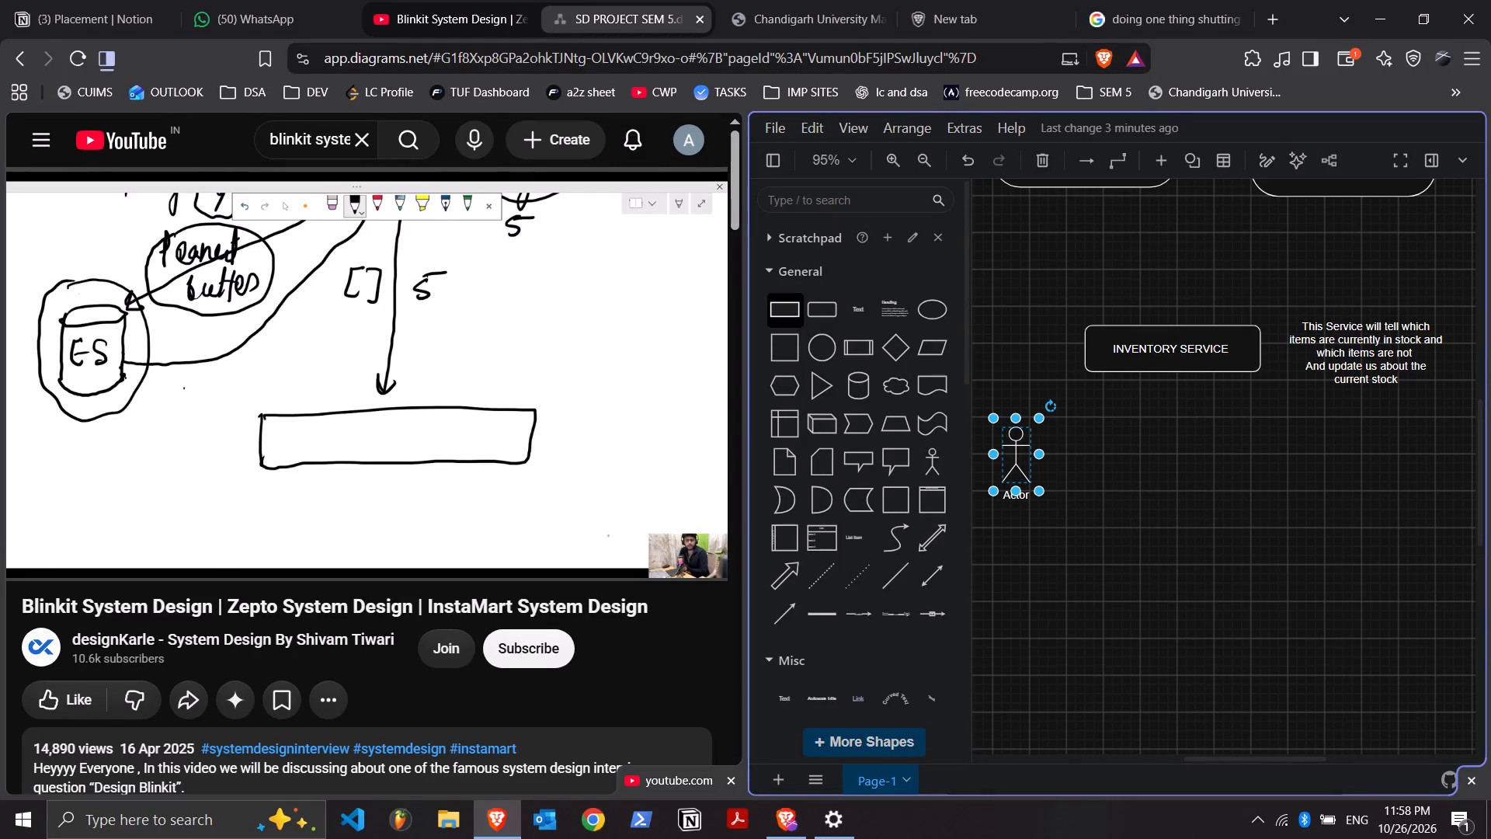
pyautogui.click(816, 316)
pyautogui.moveTo(1200, 437); pyautogui.dragTo(1191, 423)
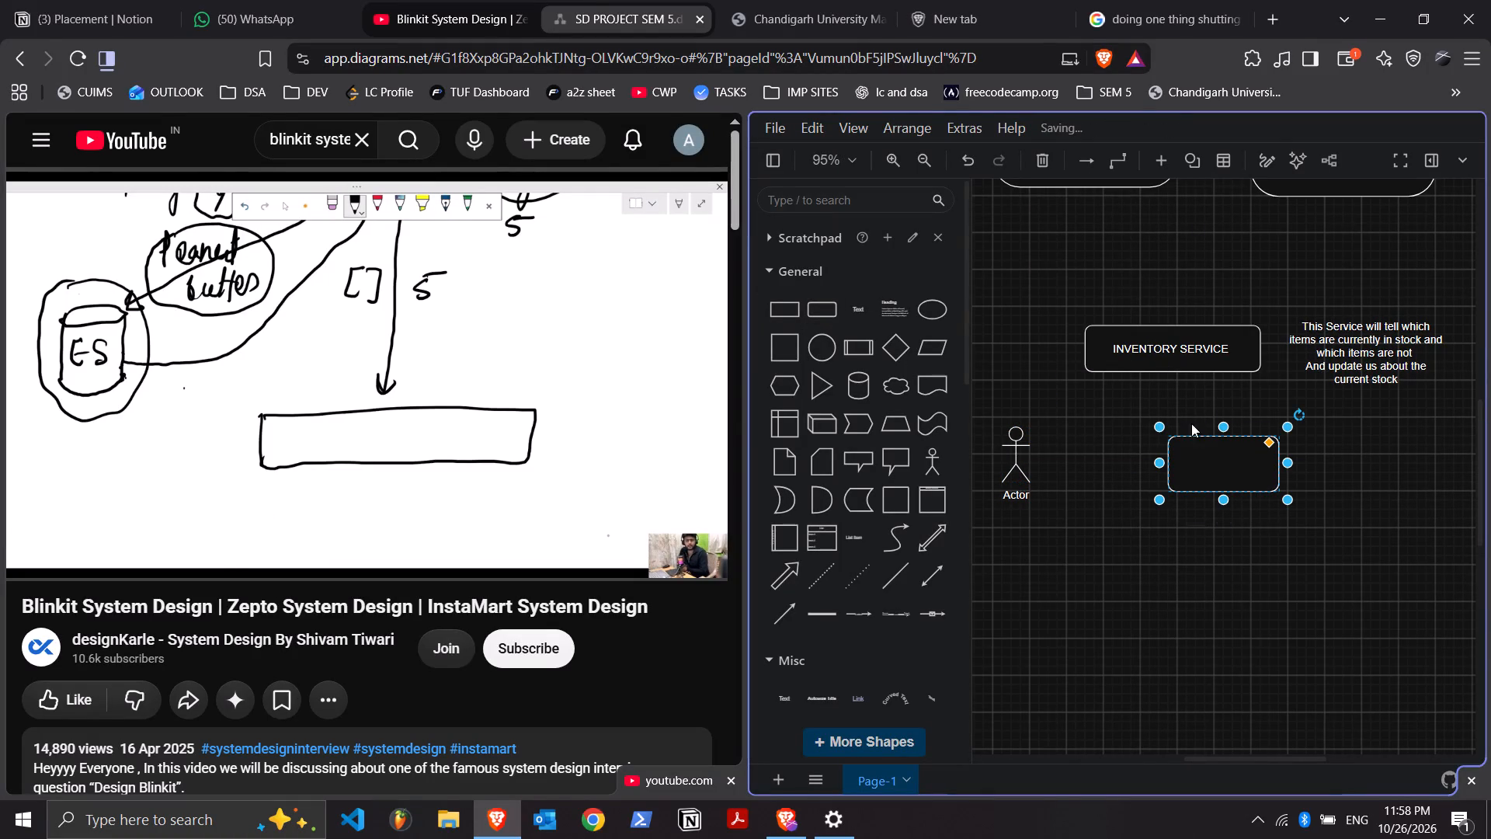
pyautogui.moveTo(1191, 423); pyautogui.dragTo(1123, 238)
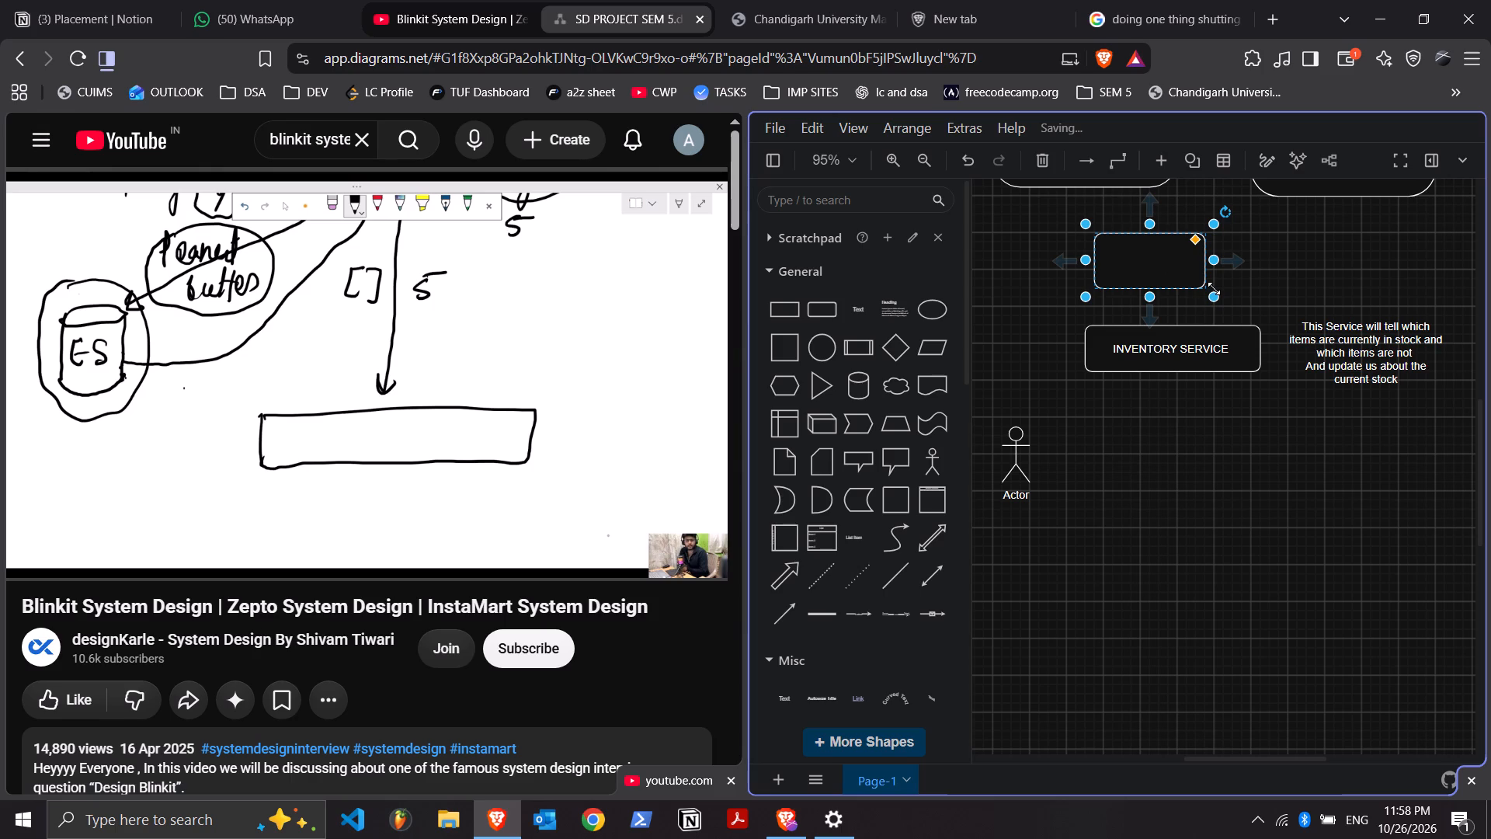
pyautogui.moveTo(1206, 301); pyautogui.dragTo(1257, 287)
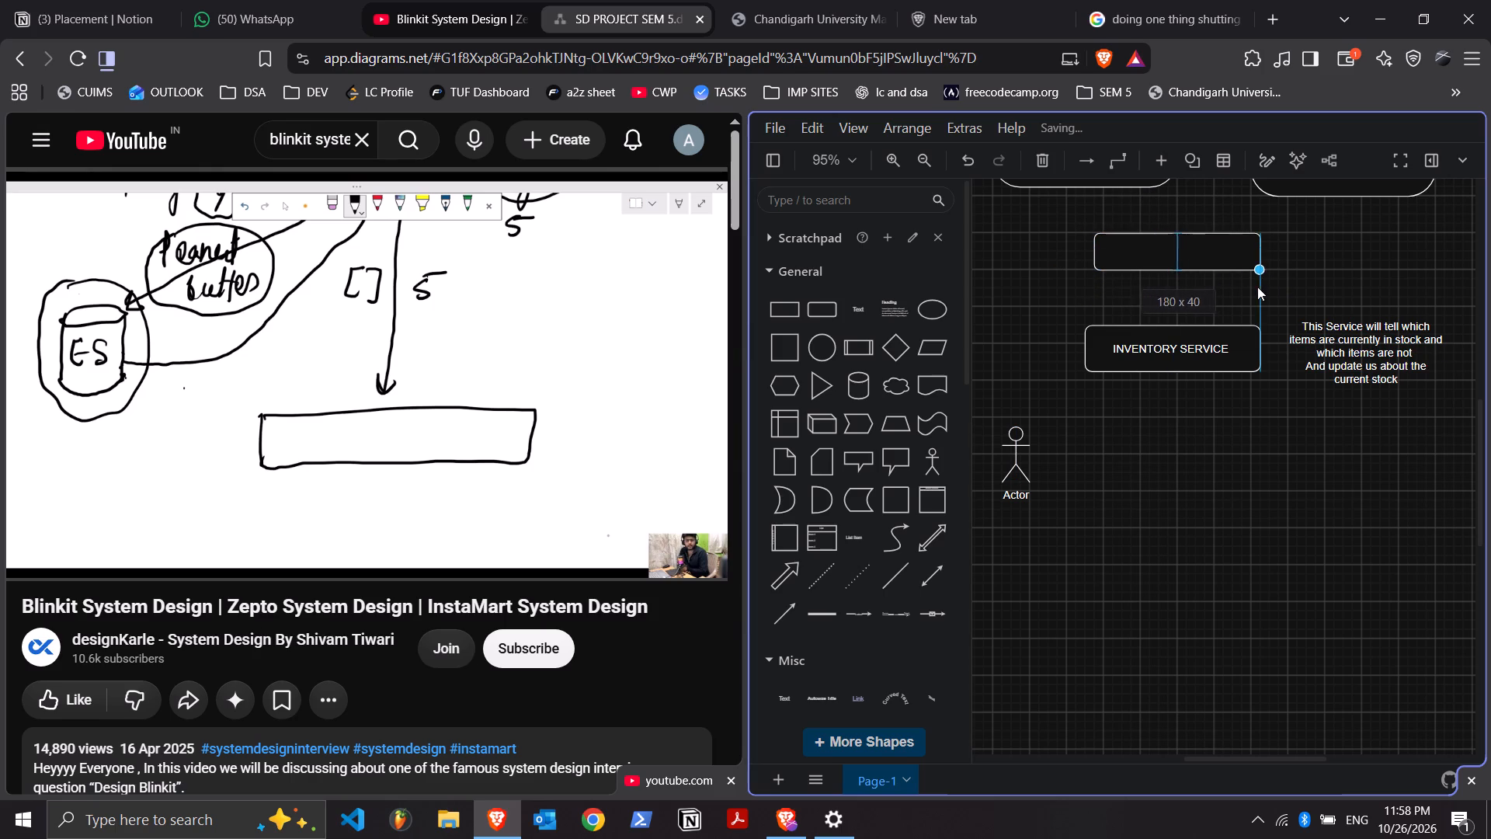
pyautogui.moveTo(1257, 287); pyautogui.dragTo(1256, 287)
# Label the new rounded rectangle above the INVENTORY SERVICE box "Search Service".
pyautogui.click(1166, 273)
pyautogui.doubleClick(1169, 257)
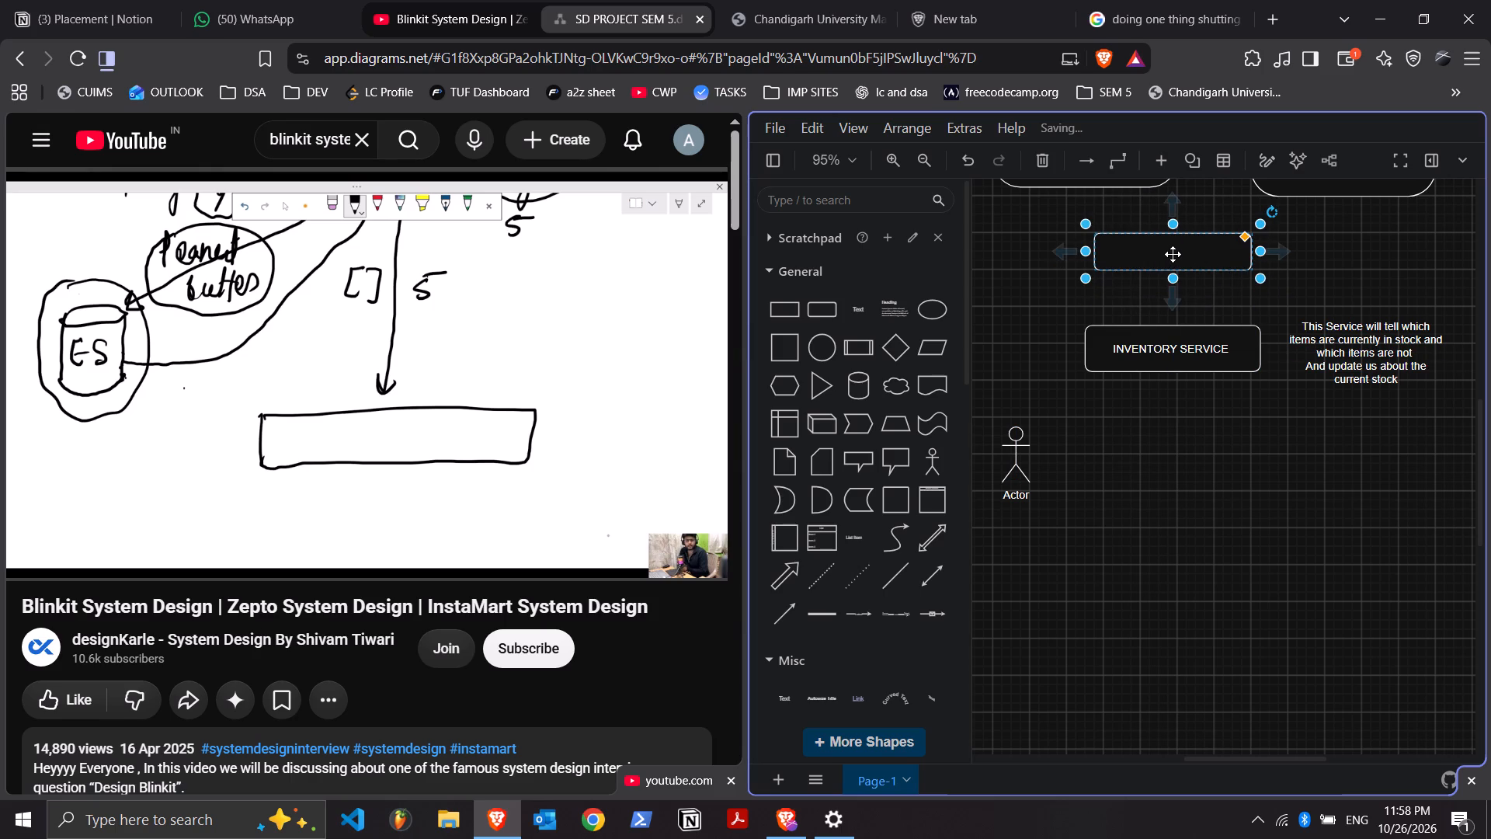
pyautogui.doubleClick(1176, 252)
pyautogui.click(1173, 250)
pyautogui.doubleClick(1168, 249)
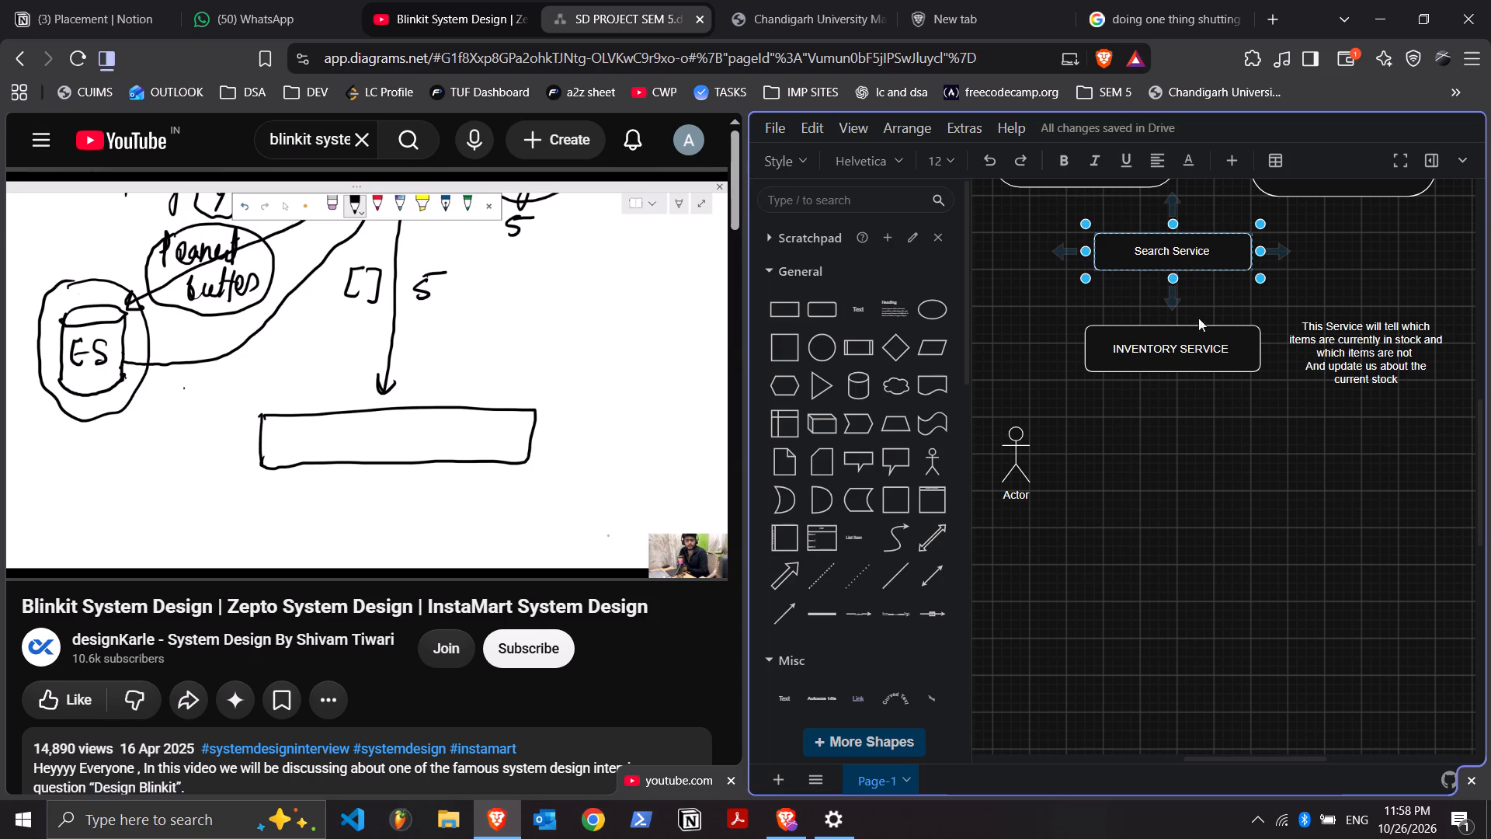
pyautogui.click(1176, 277)
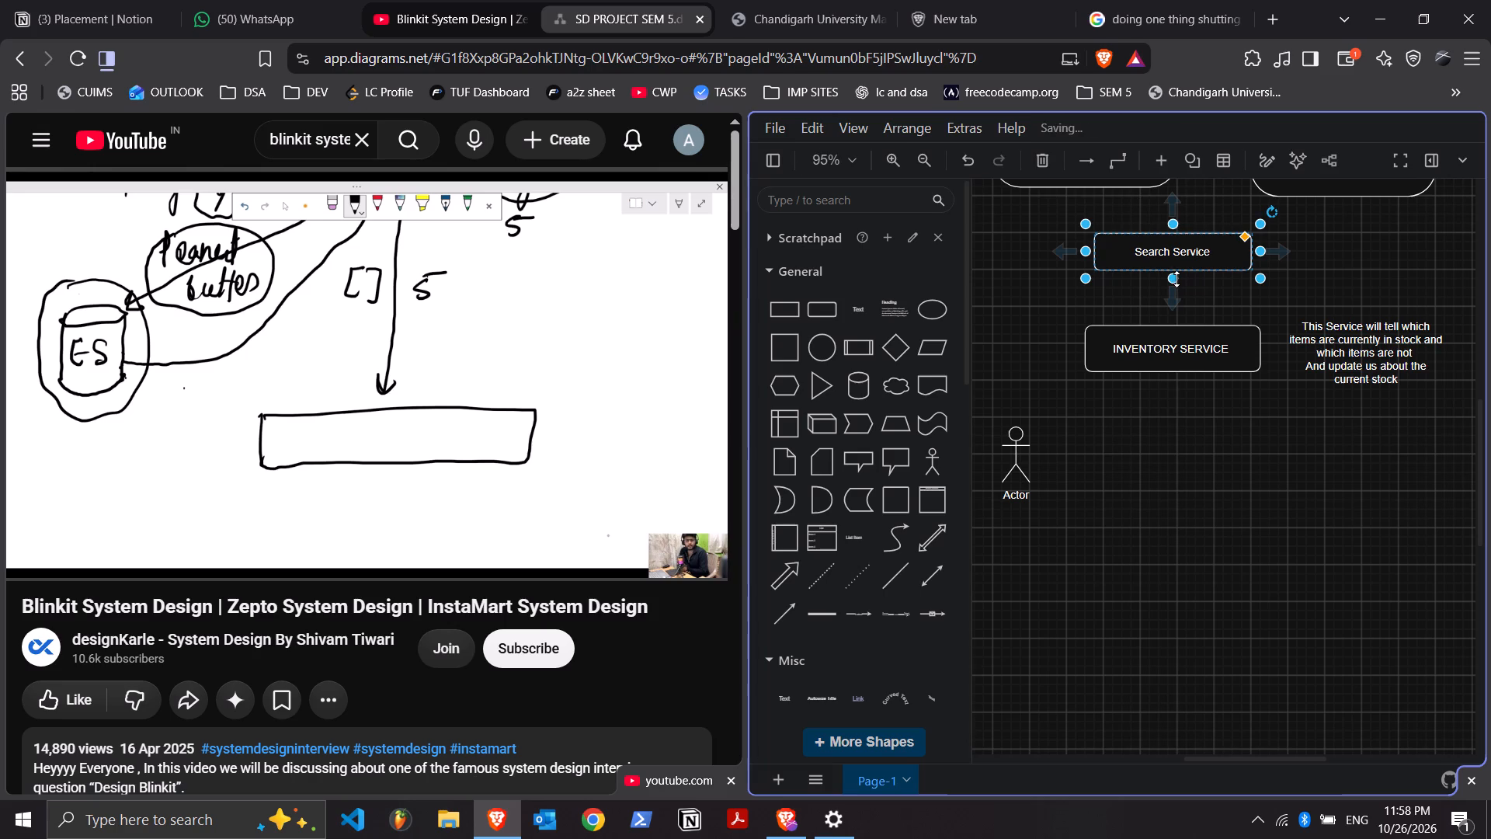
# Connect the Search Service box down to the INVENTORY SERVICE box with an arrow.
pyautogui.click(1173, 295)
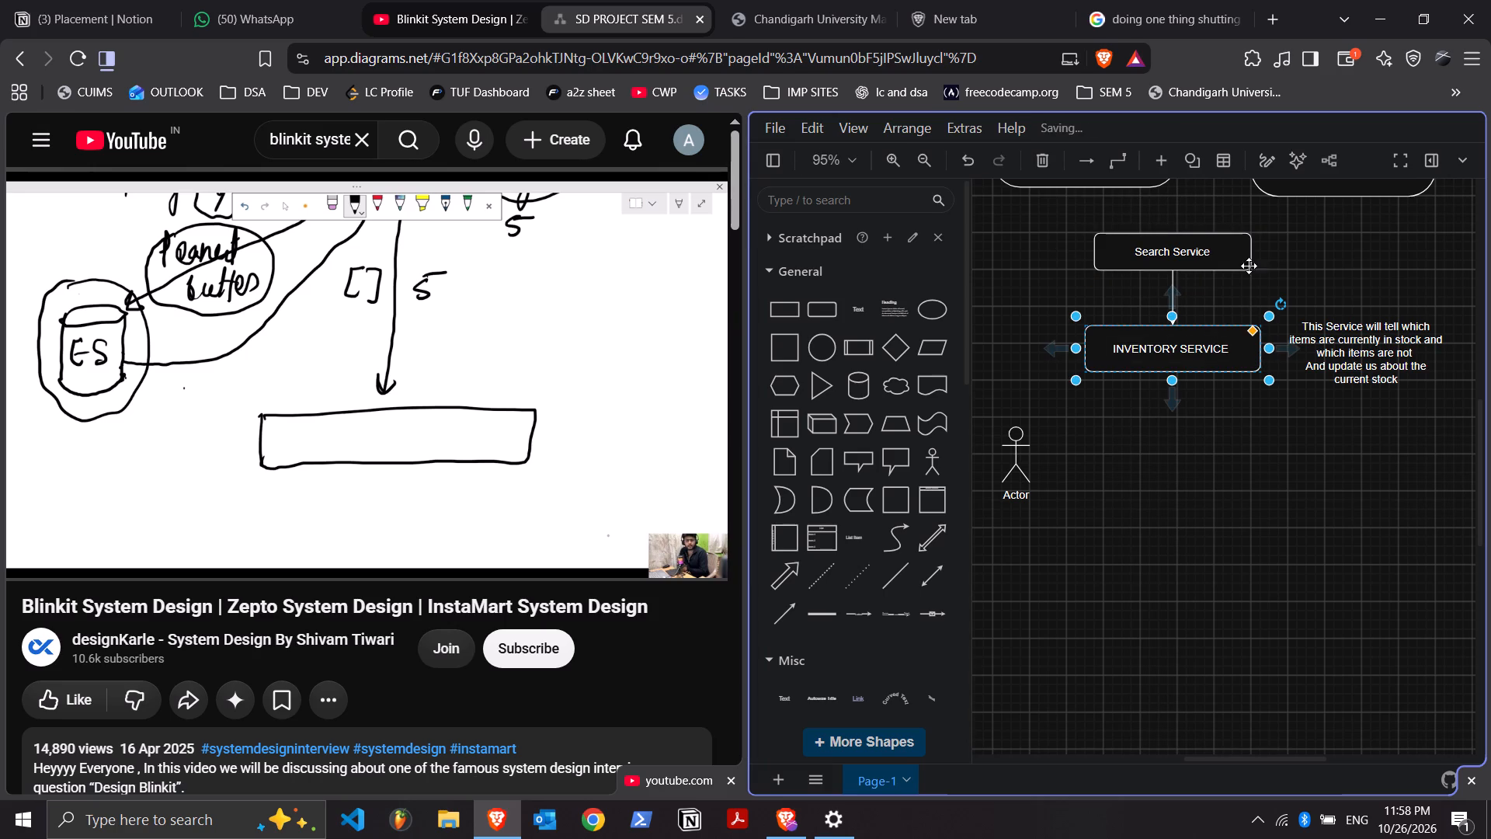
pyautogui.click(1192, 496)
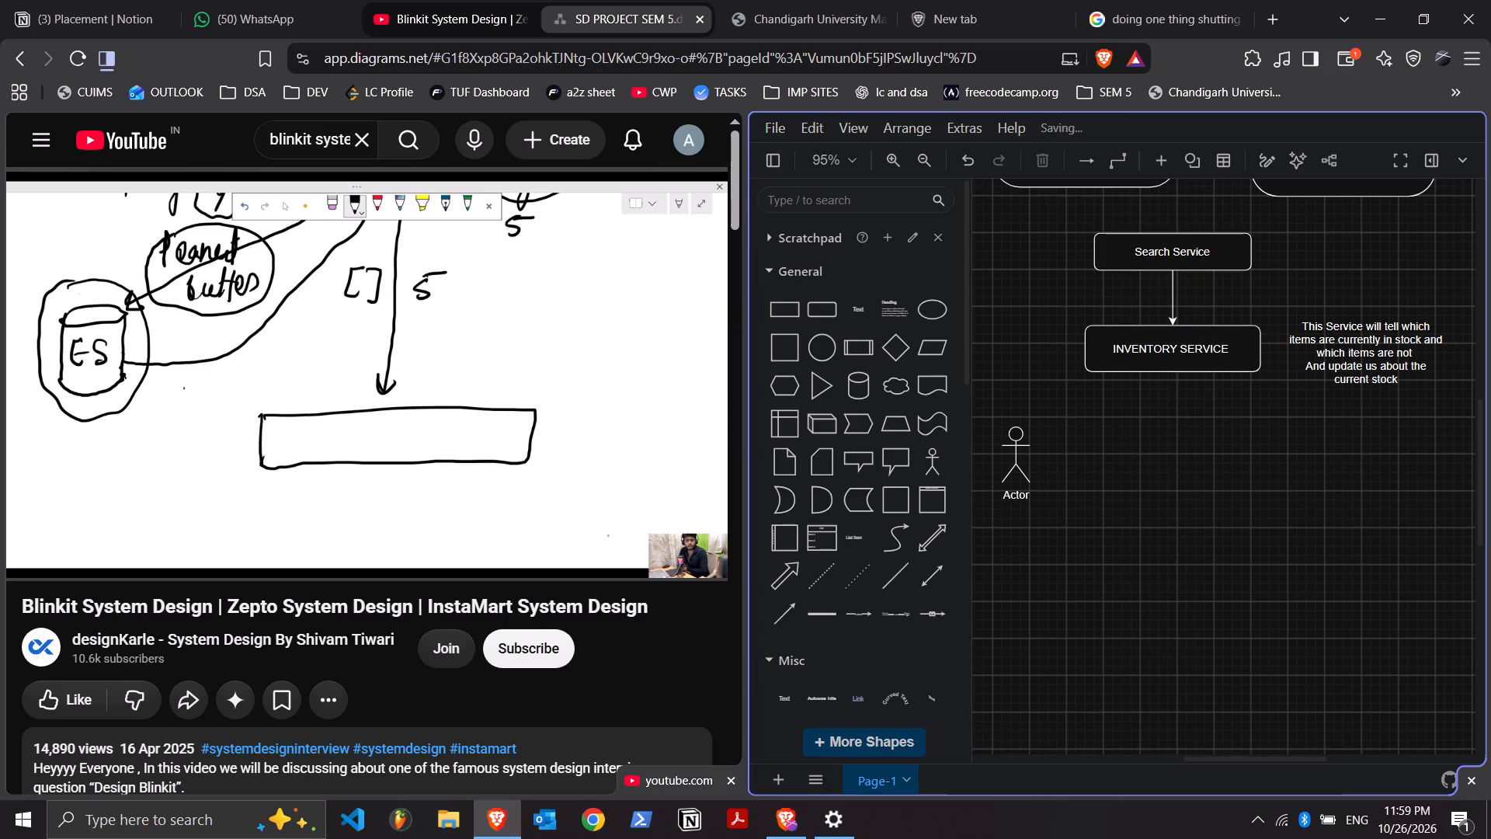
# Label the arrow between Search Service and INVENTORY SERVICE "lIST of tiems & grid id".
pyautogui.doubleClick(1170, 294)
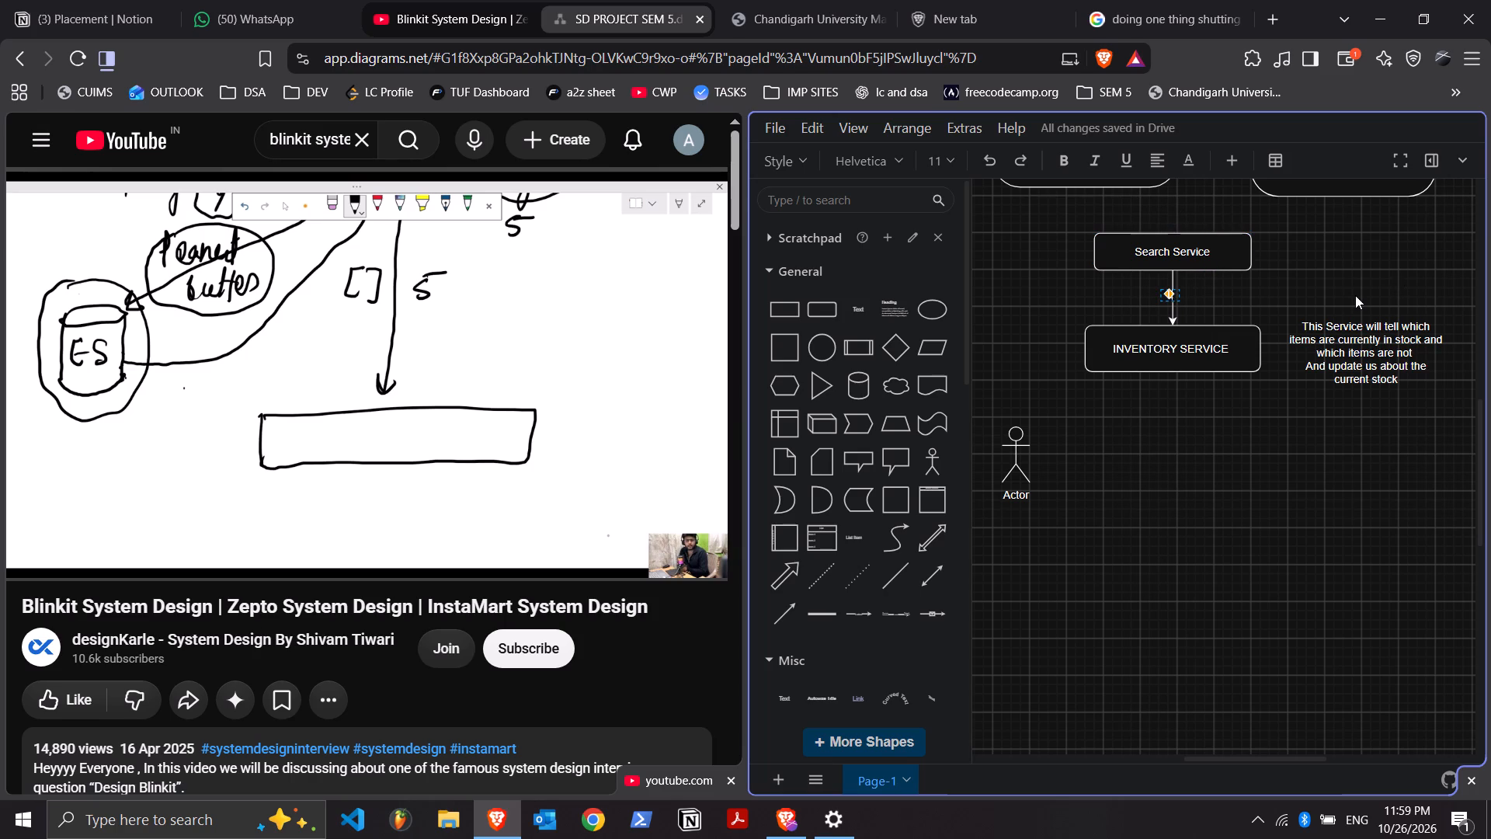
pyautogui.press('BackSpace')
pyautogui.write('of tiems')
pyautogui.press('space')
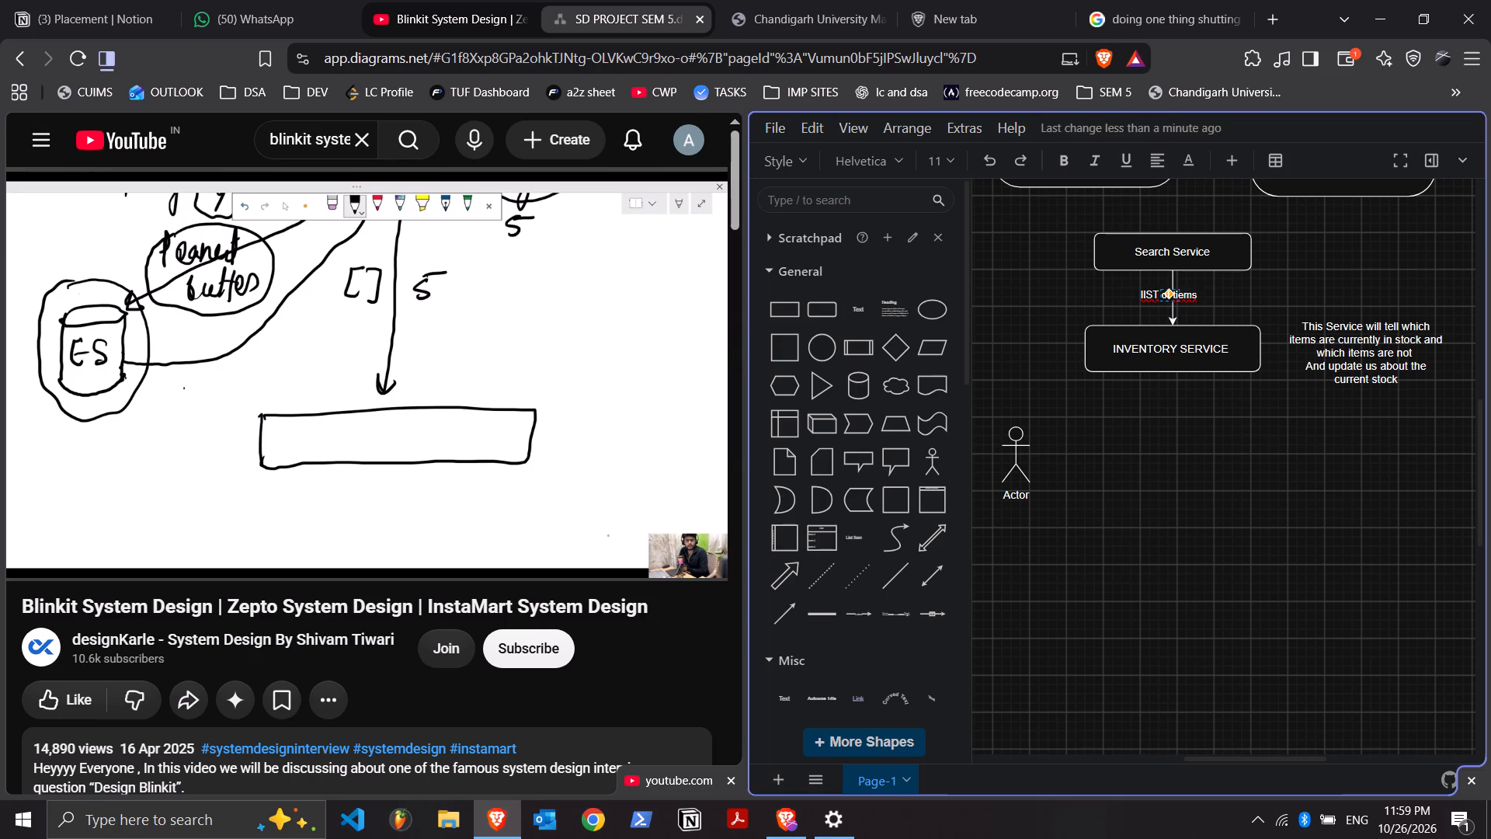
pyautogui.write('&')
pyautogui.press('space')
pyautogui.write('grid if')
pyautogui.press('BackSpace')
pyautogui.press('g')
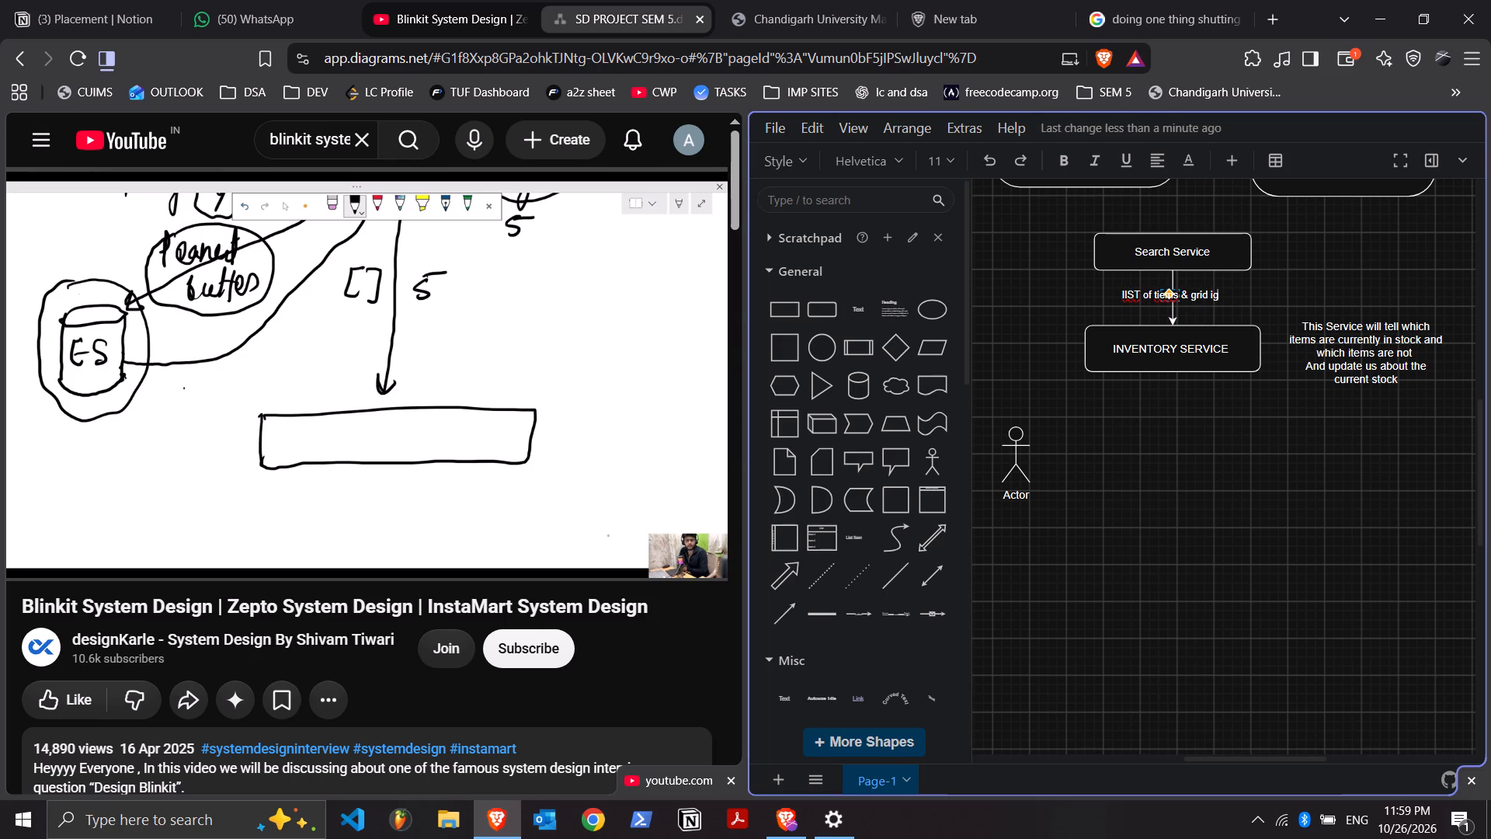
pyautogui.press('BackSpace')
pyautogui.press('d')
pyautogui.click(1128, 291)
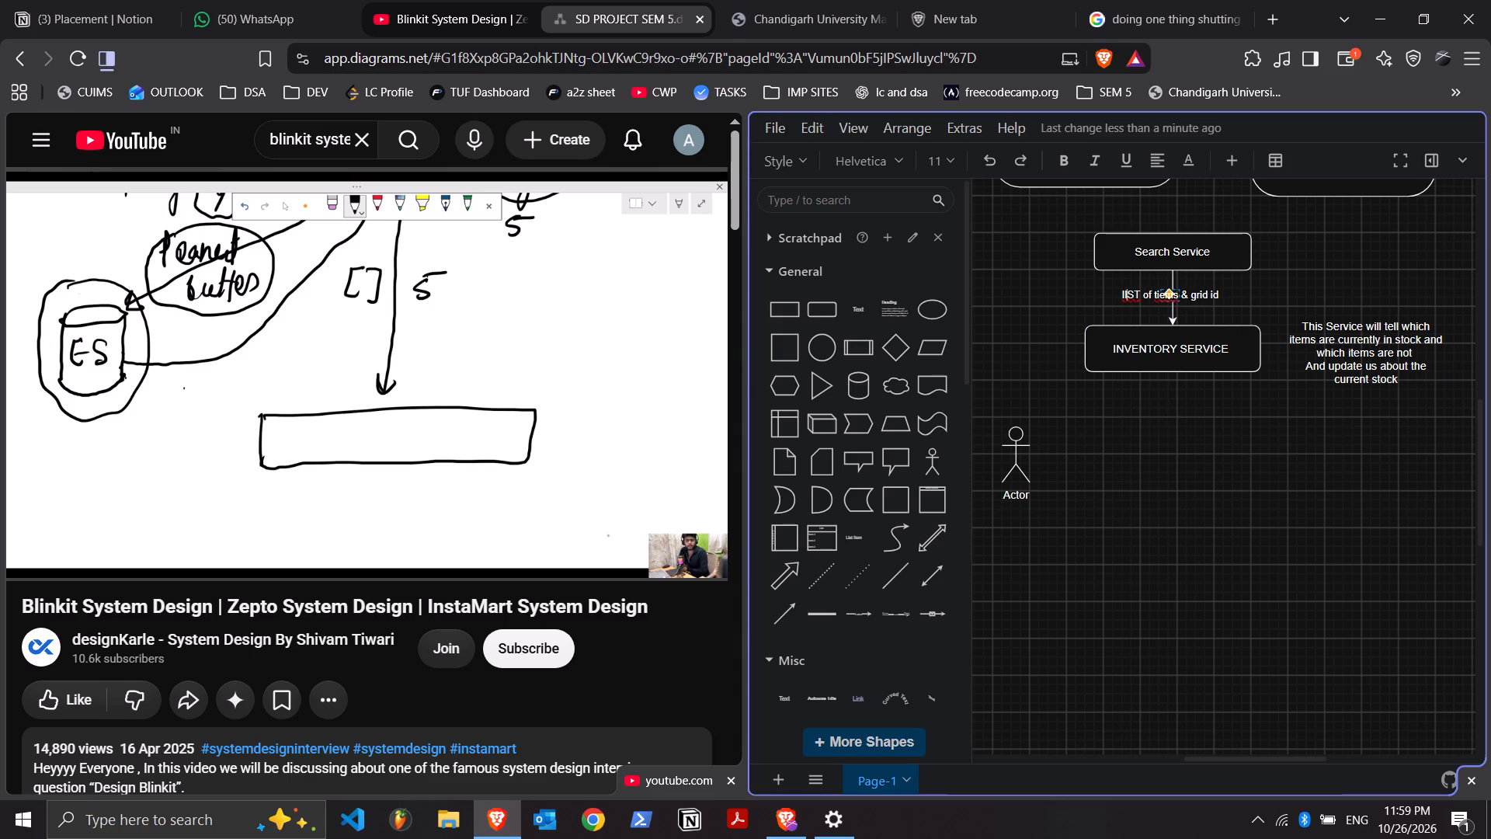
pyautogui.press('BackSpace')
pyautogui.press('i')
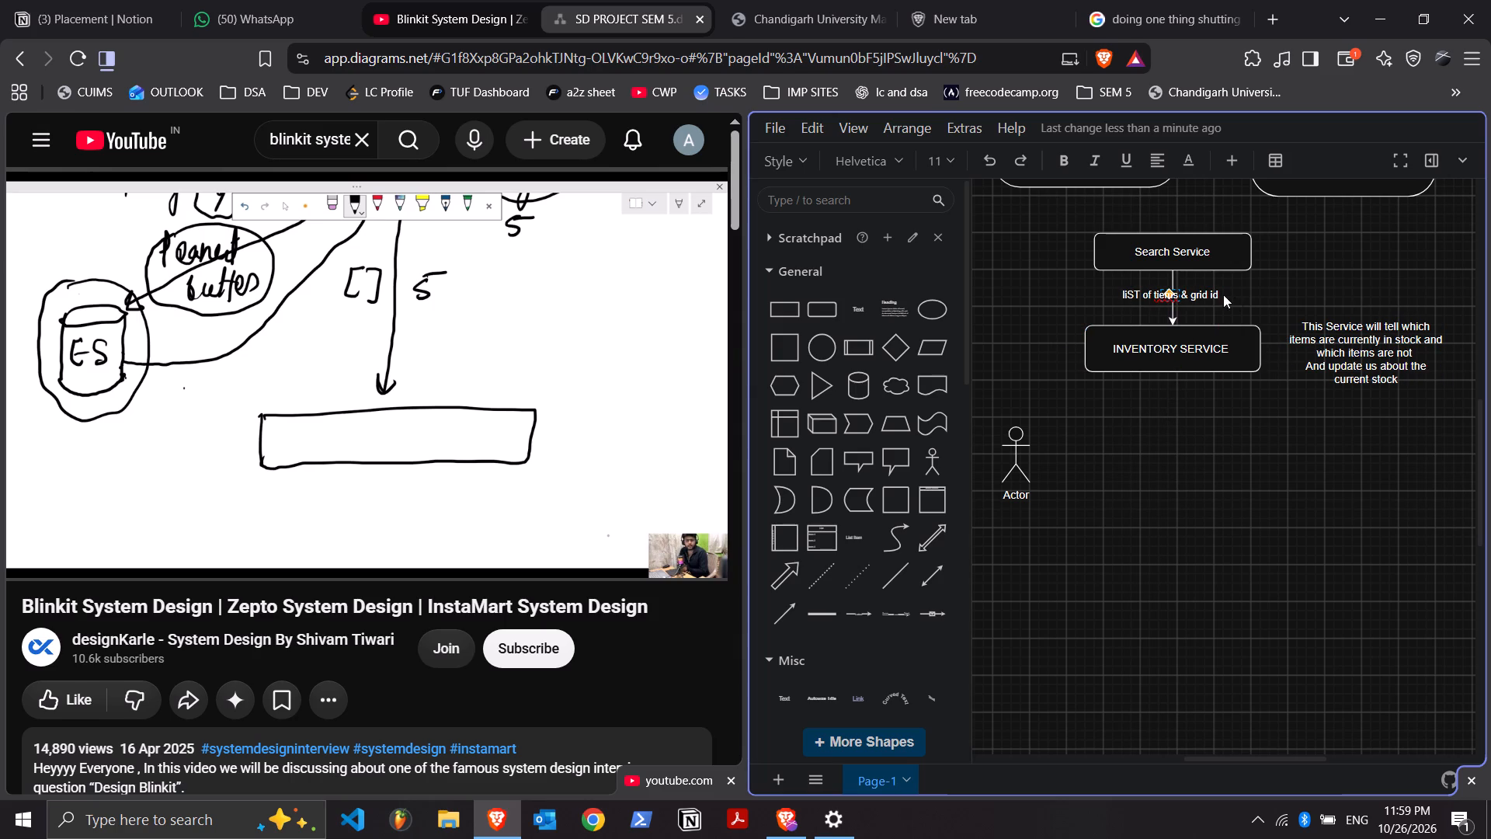
pyautogui.click(1227, 291)
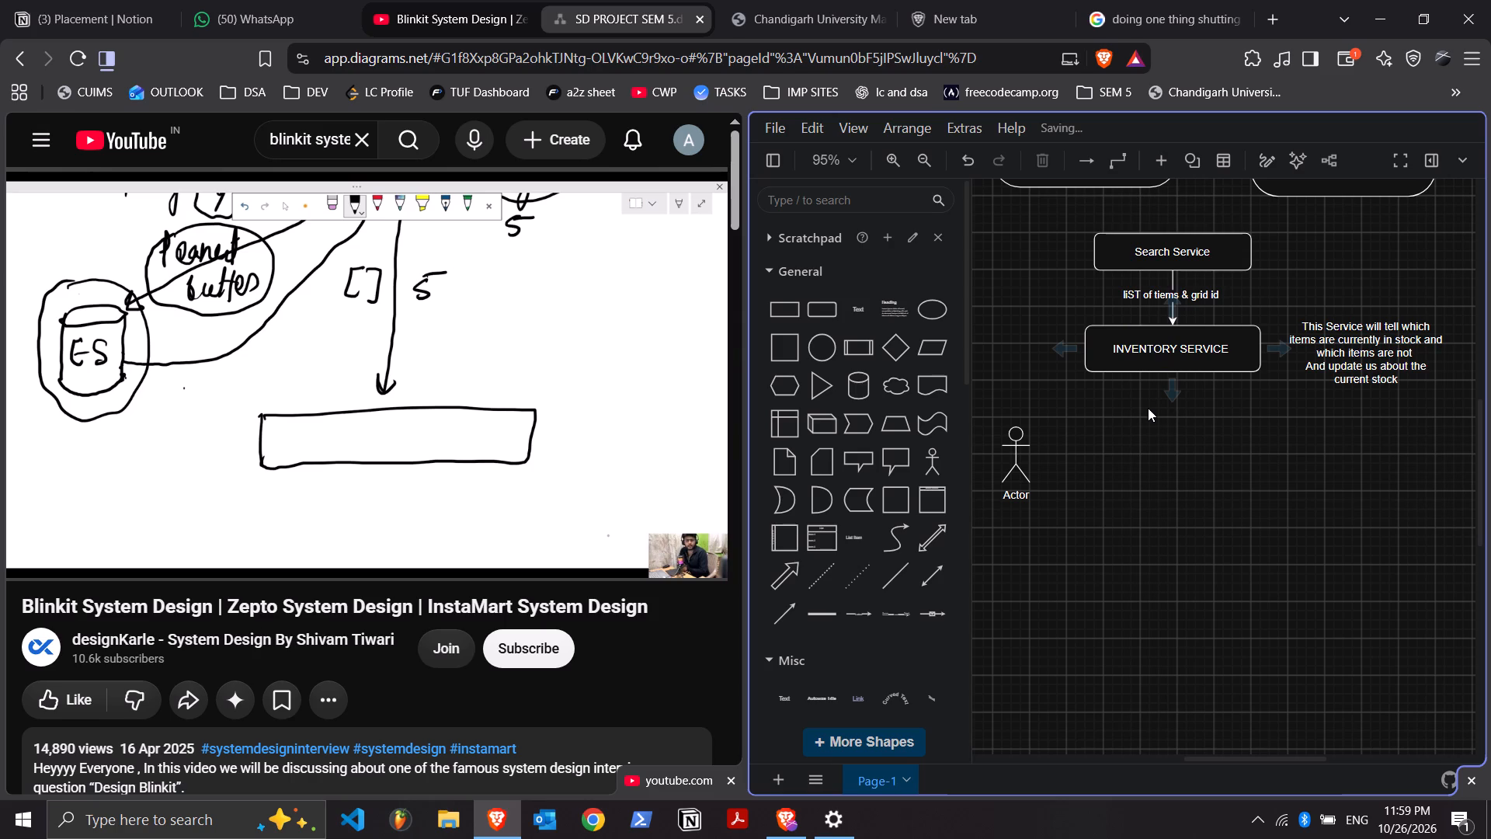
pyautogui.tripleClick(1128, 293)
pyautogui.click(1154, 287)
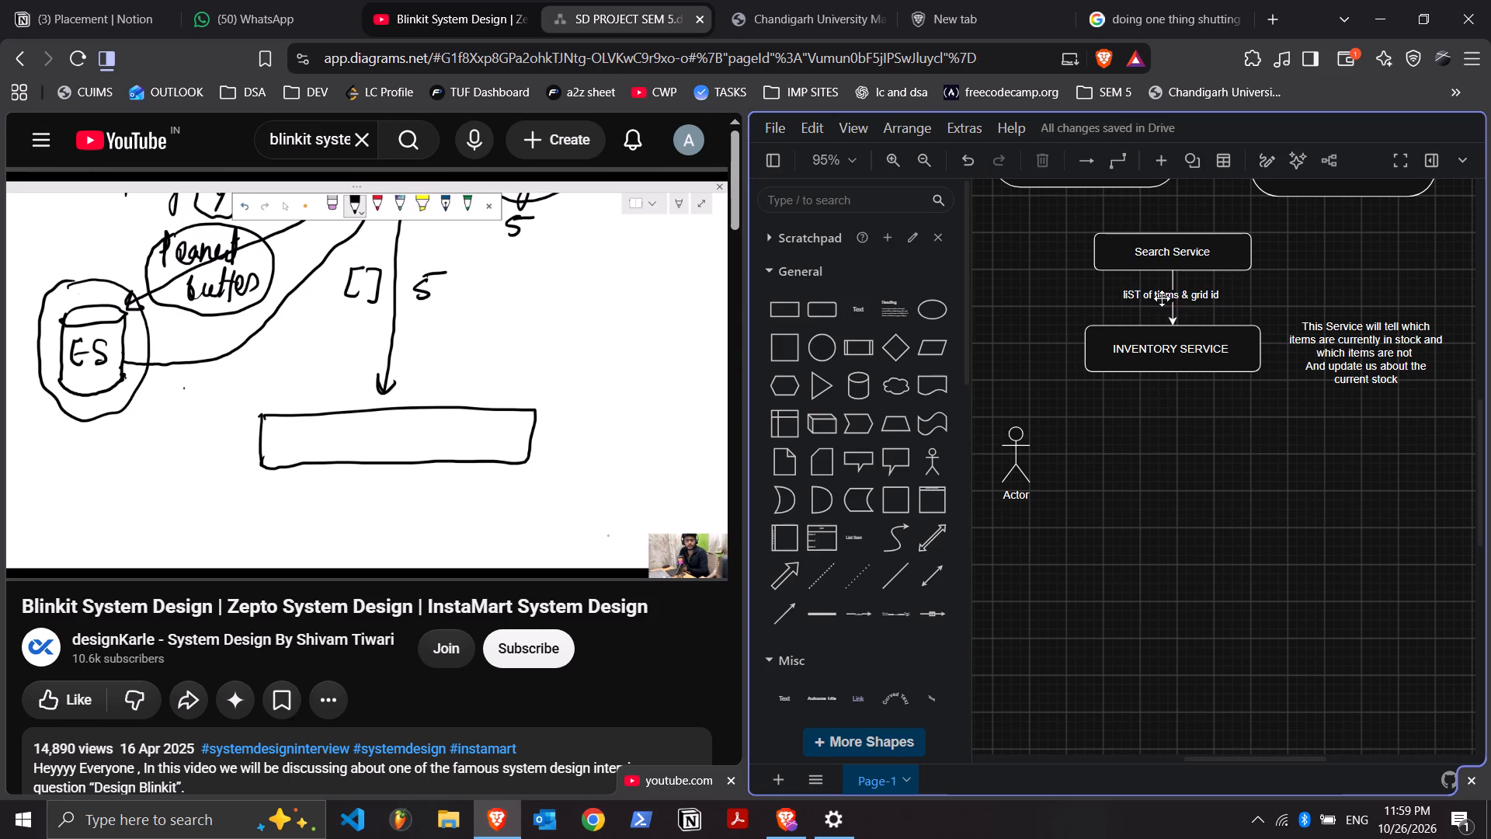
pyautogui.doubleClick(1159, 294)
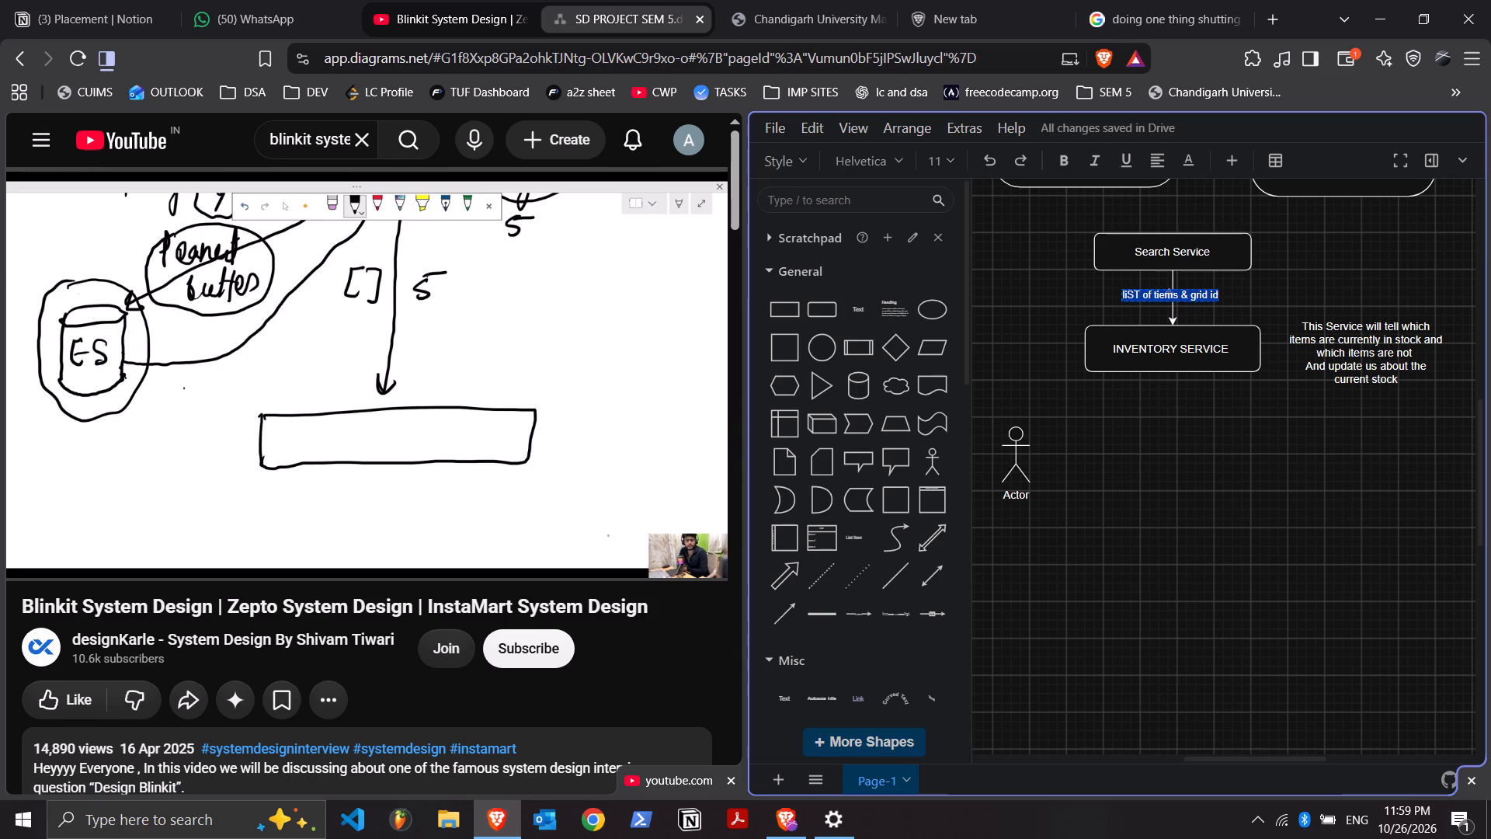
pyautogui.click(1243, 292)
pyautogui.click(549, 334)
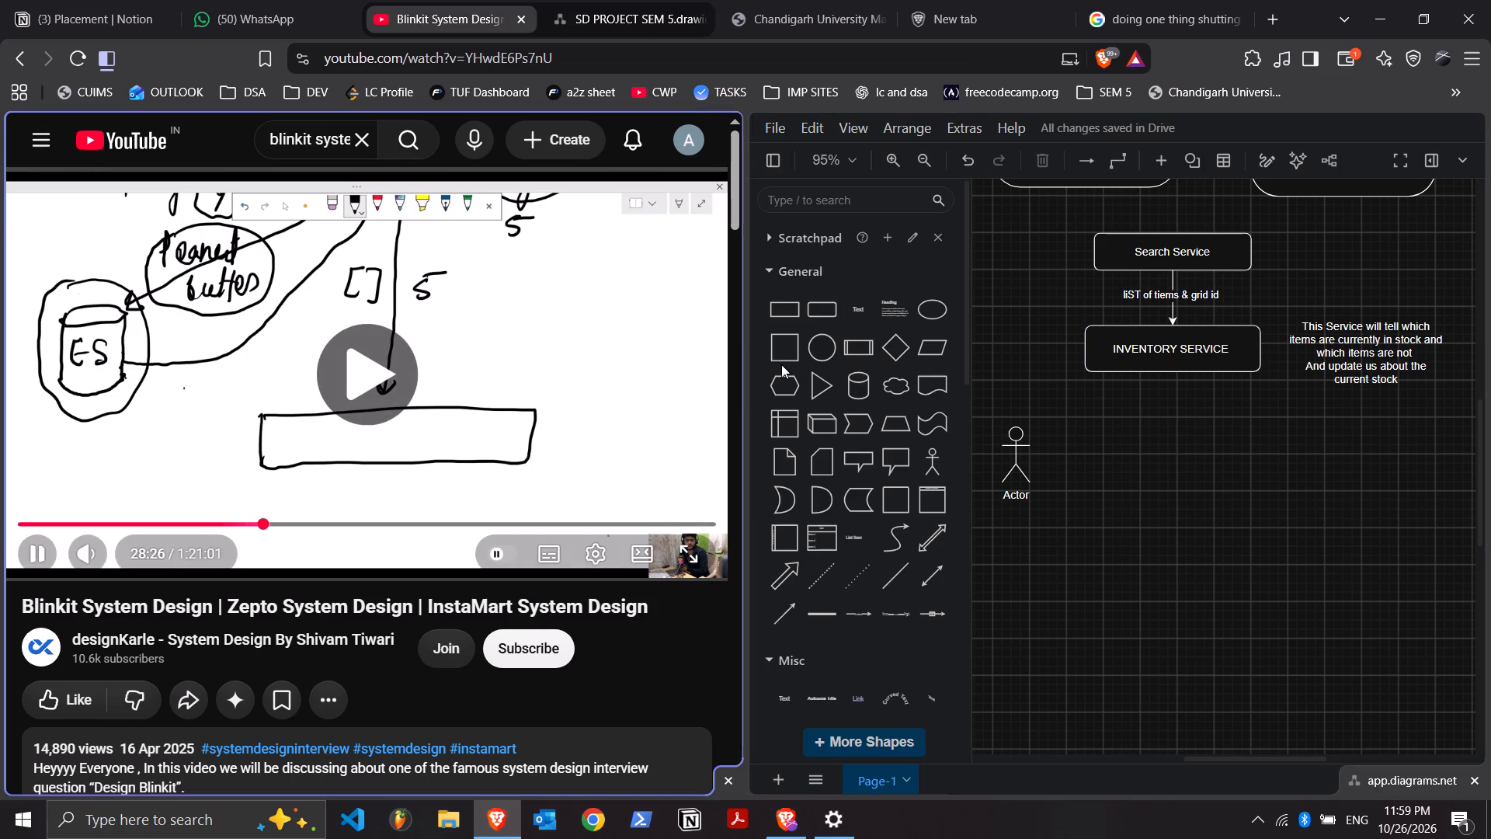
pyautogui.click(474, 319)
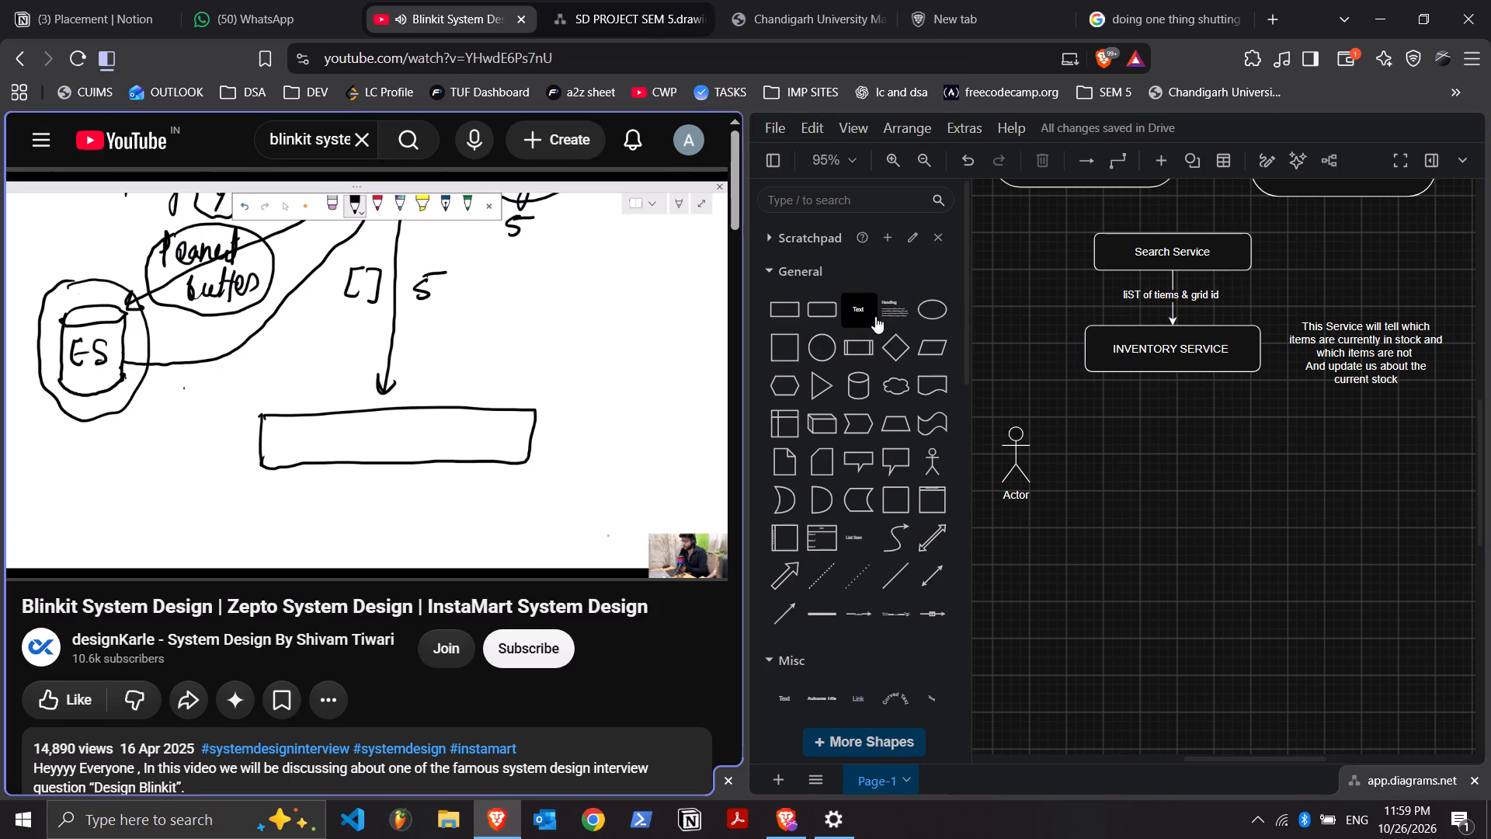
# Add a text box to the right of the "lIST of tiems & grid id" arrow label and widen it.
pyautogui.click(852, 309)
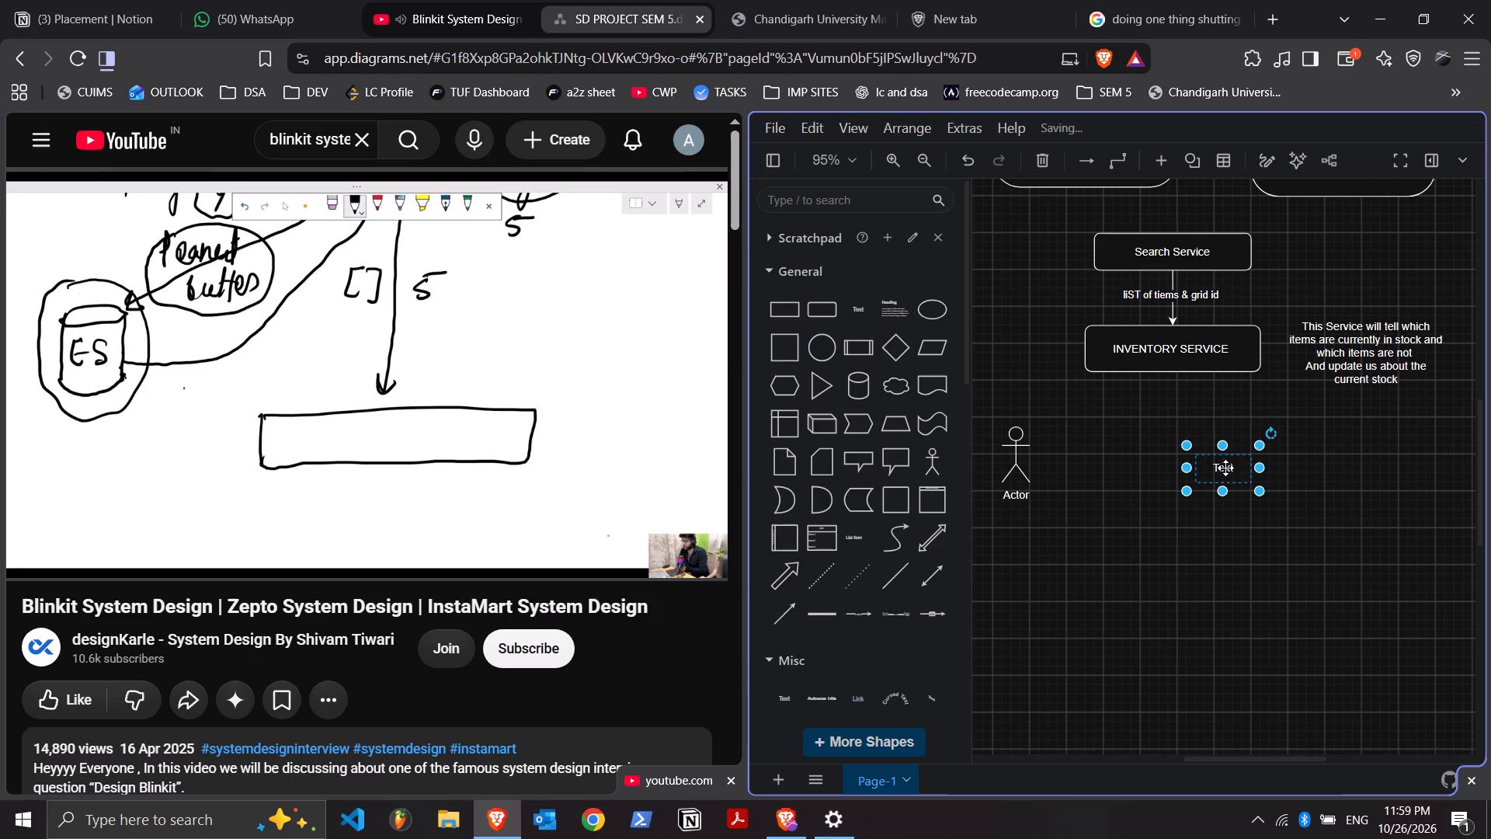
pyautogui.moveTo(1229, 454); pyautogui.dragTo(1259, 285)
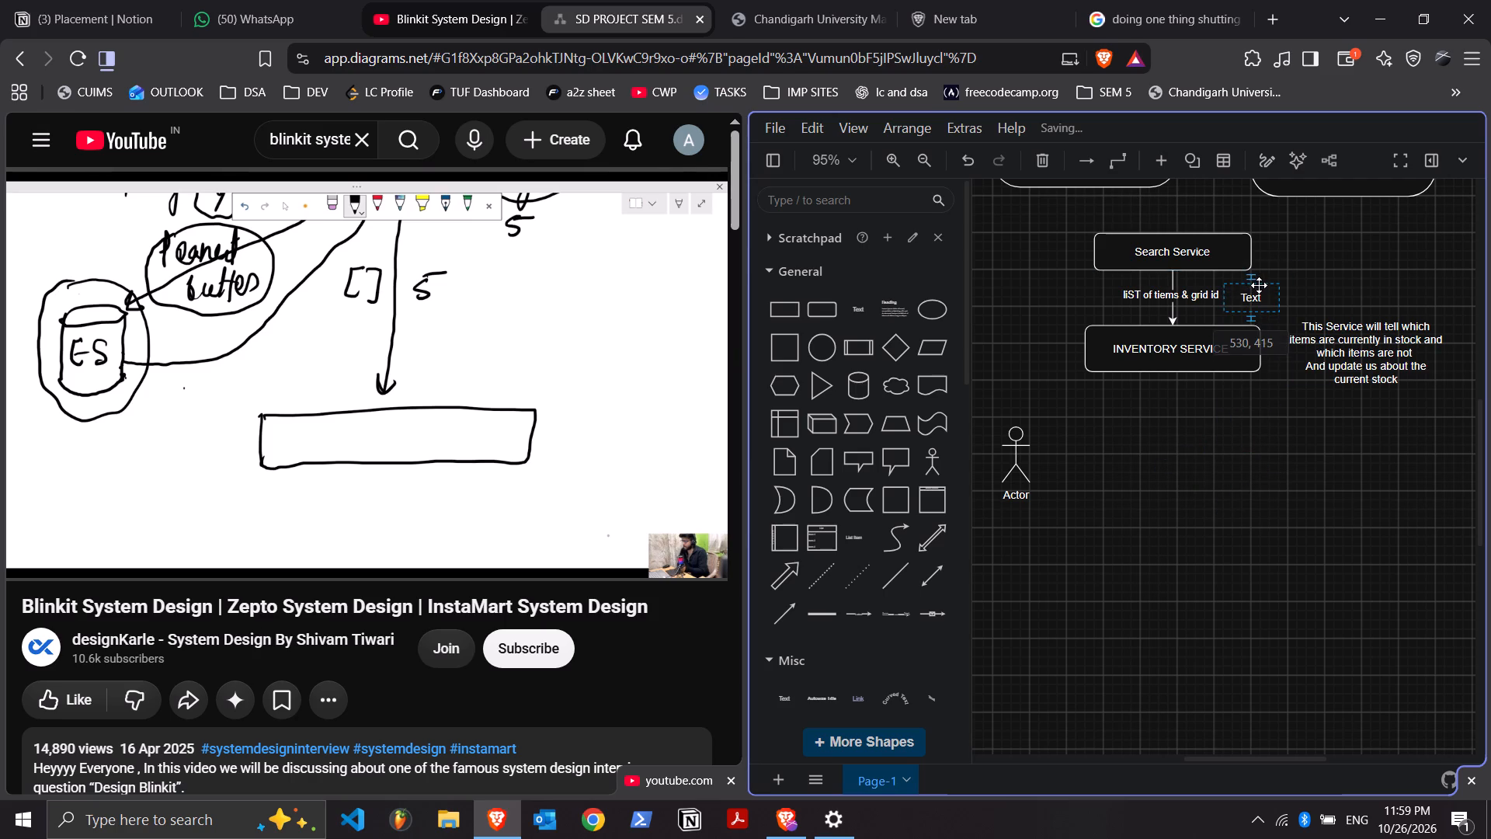
pyautogui.moveTo(1259, 285); pyautogui.dragTo(1271, 284)
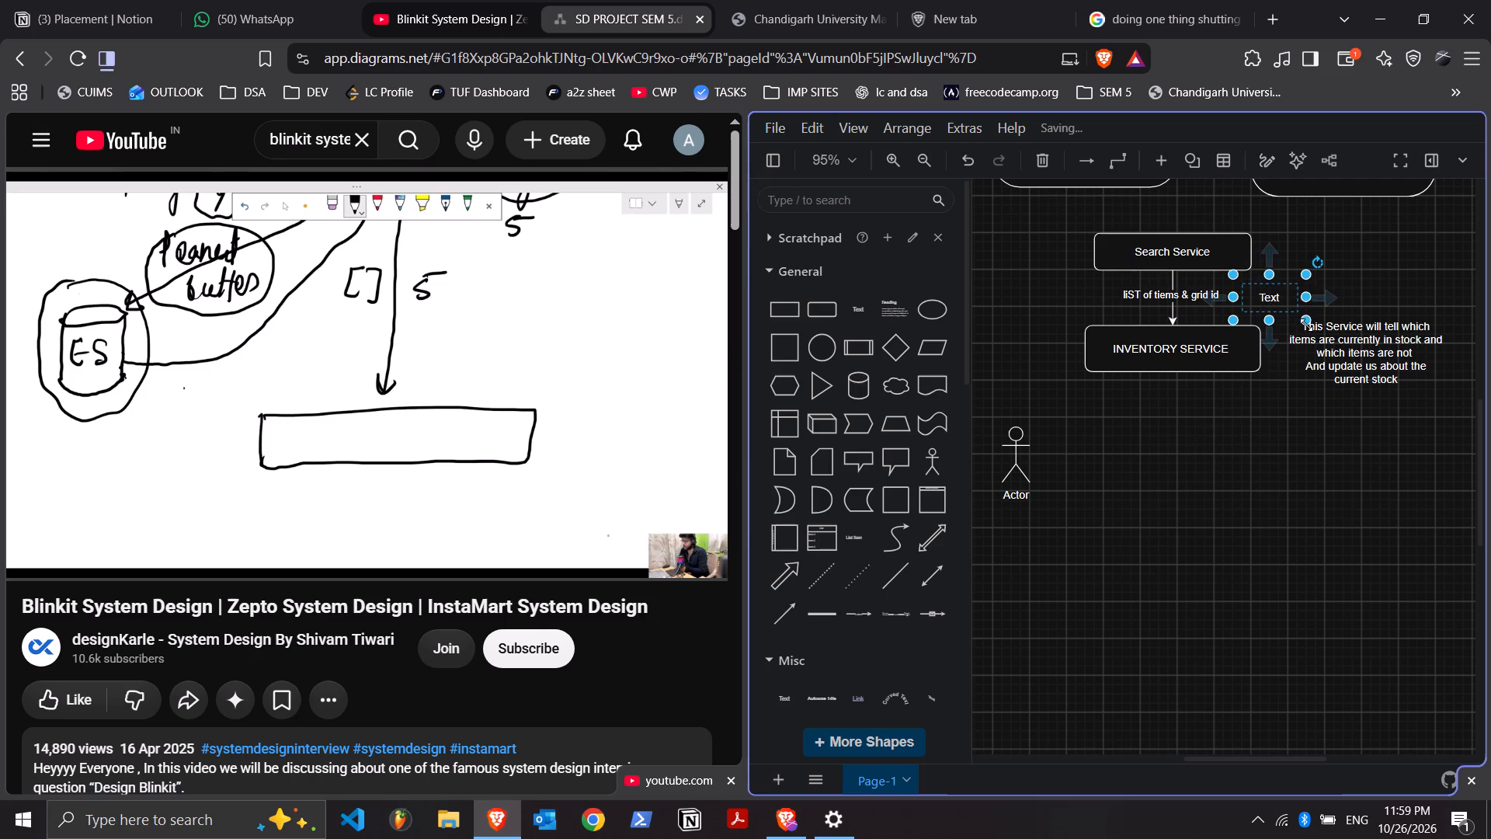
pyautogui.moveTo(1308, 325); pyautogui.dragTo(1392, 312)
# Replace the placeholder in the new text box with "it is recieved by elastic search service and location service".
pyautogui.doubleClick(1319, 292)
pyautogui.click(1312, 293)
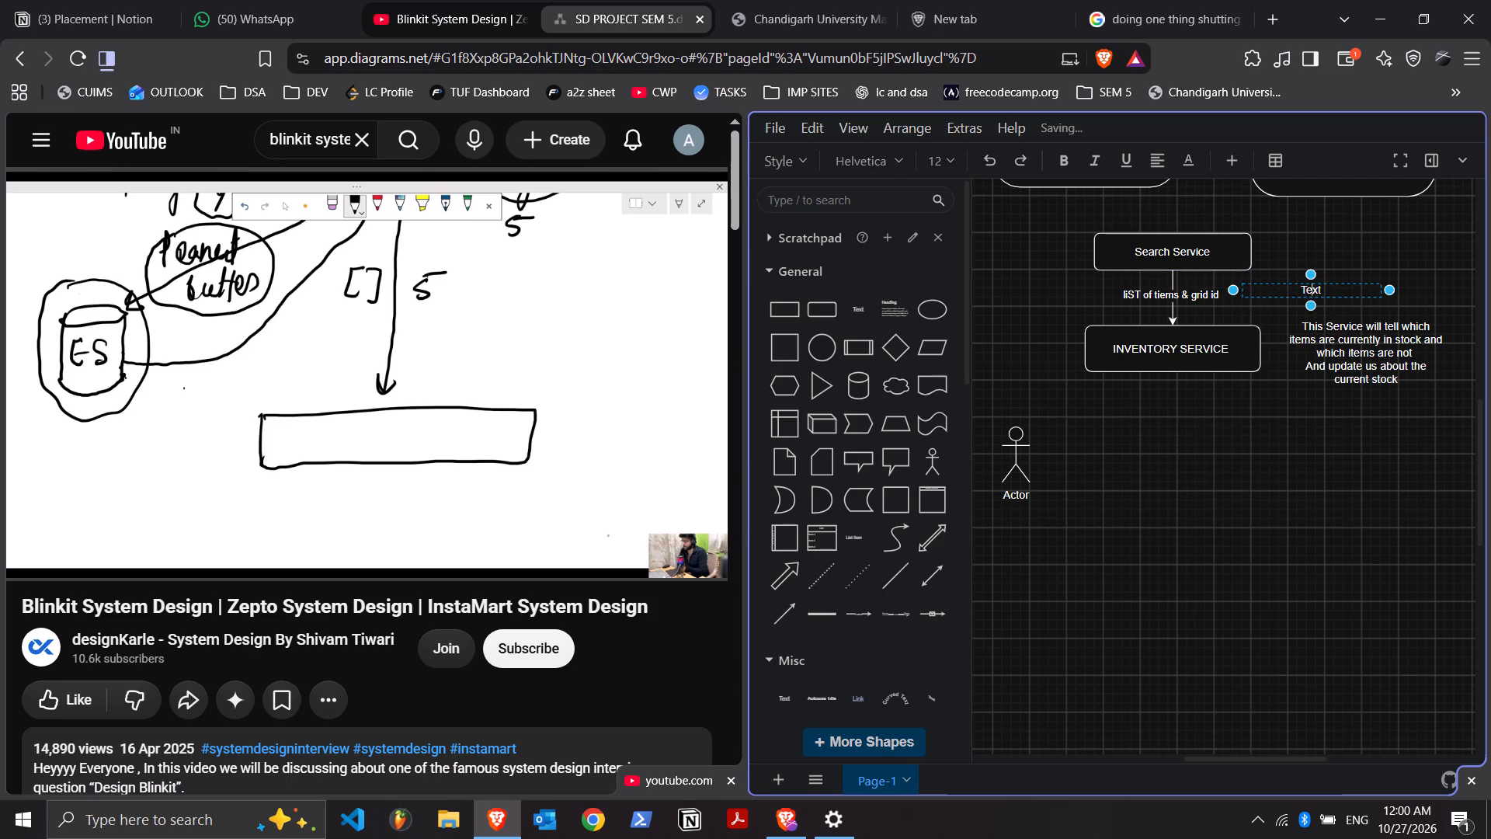
pyautogui.doubleClick(1306, 290)
pyautogui.press('BackSpace')
pyautogui.write('it is recieved b locatio')
pyautogui.press('BackSpace')
pyautogui.press('BackSpace')
pyautogui.press('BackSpace')
pyautogui.press('BackSpace')
pyautogui.press('BackSpace')
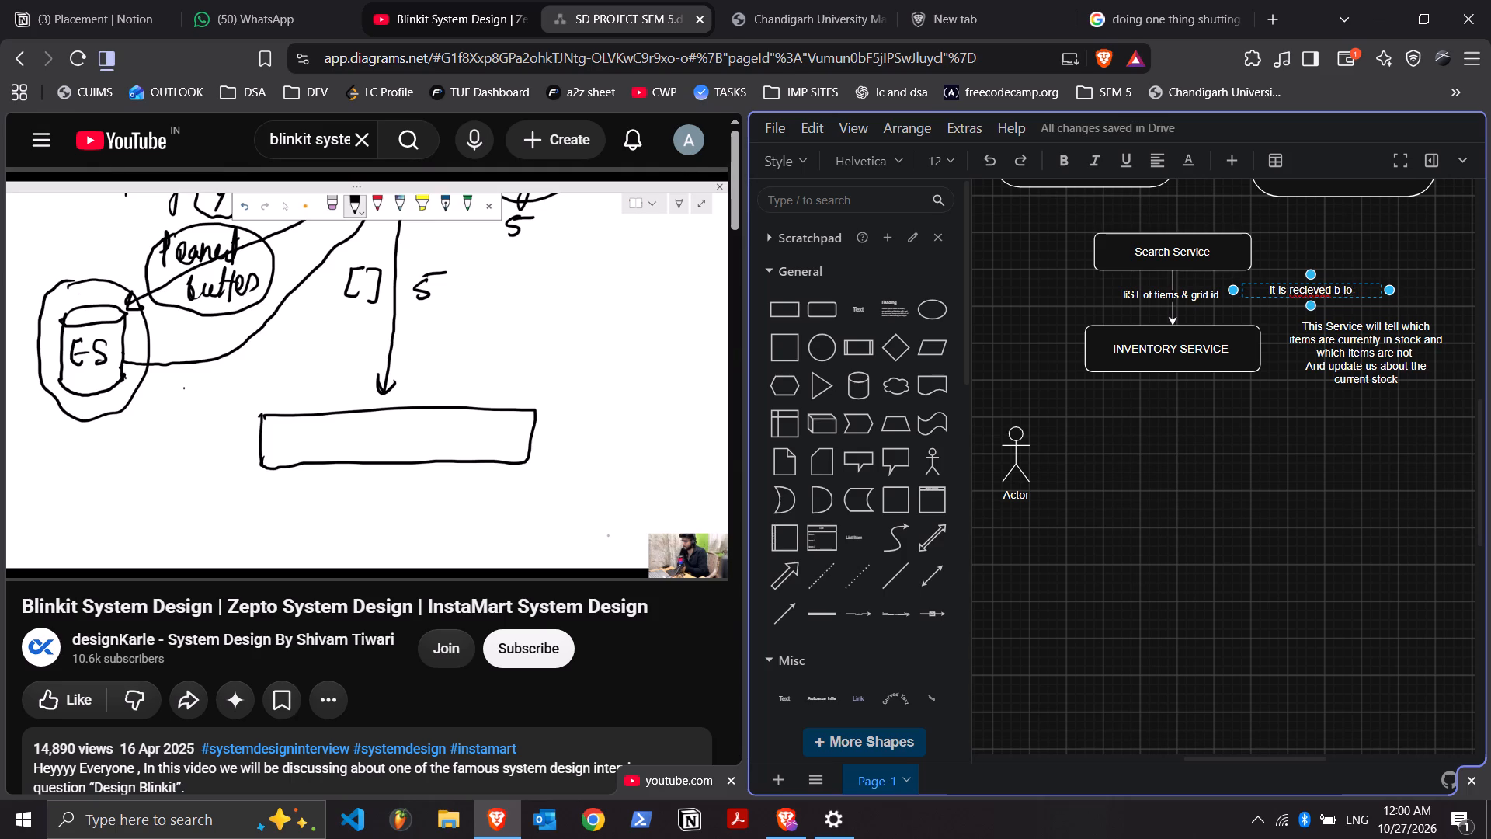
pyautogui.press('BackSpace')
pyautogui.press('BackSpace')
pyautogui.press('BackSpace')
pyautogui.write('y elastic sr')
pyautogui.press('BackSpace')
pyautogui.write('earch service and')
pyautogui.press('space')
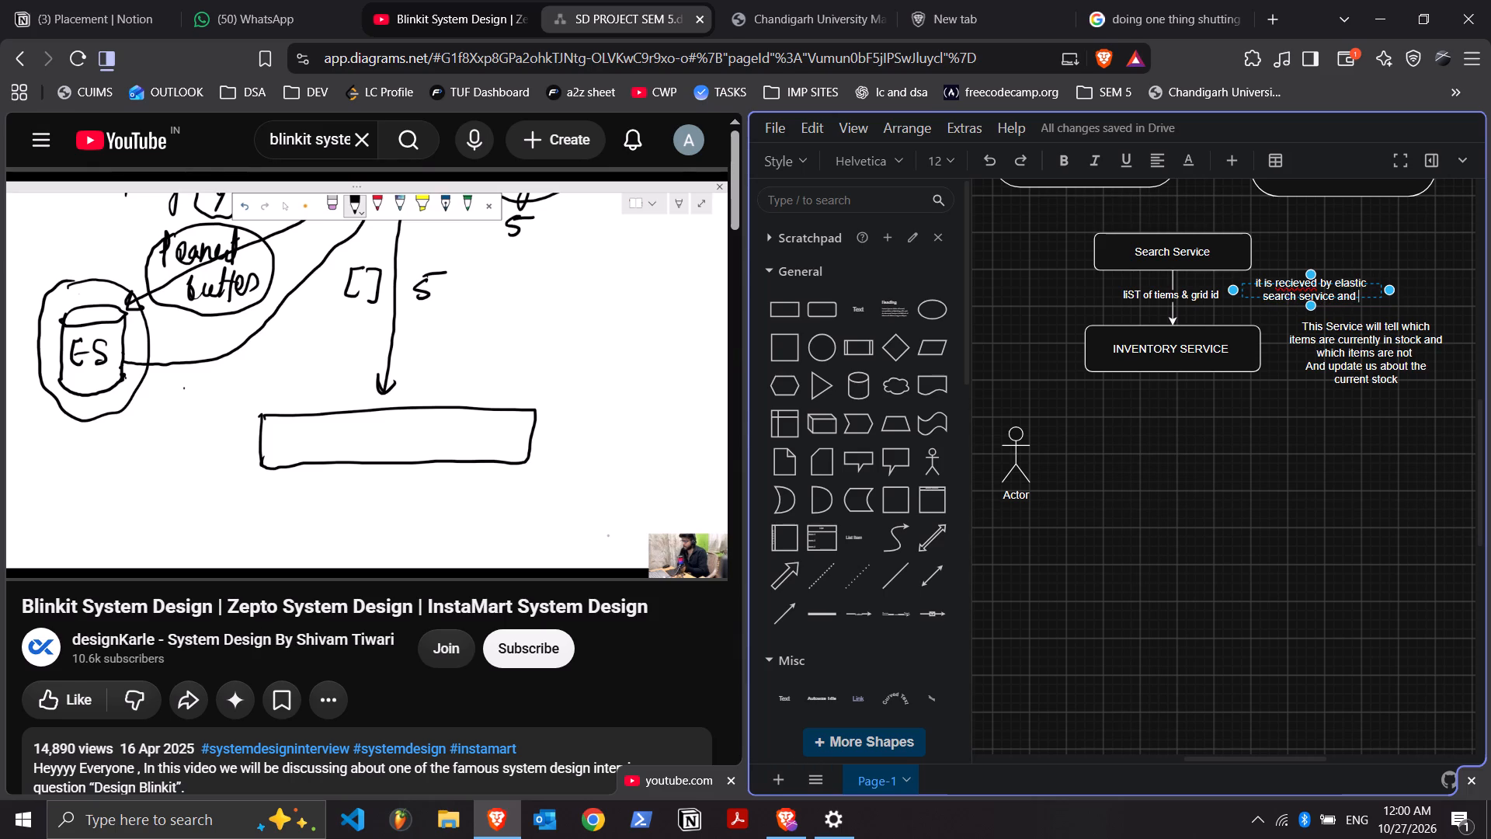
pyautogui.write('location service')
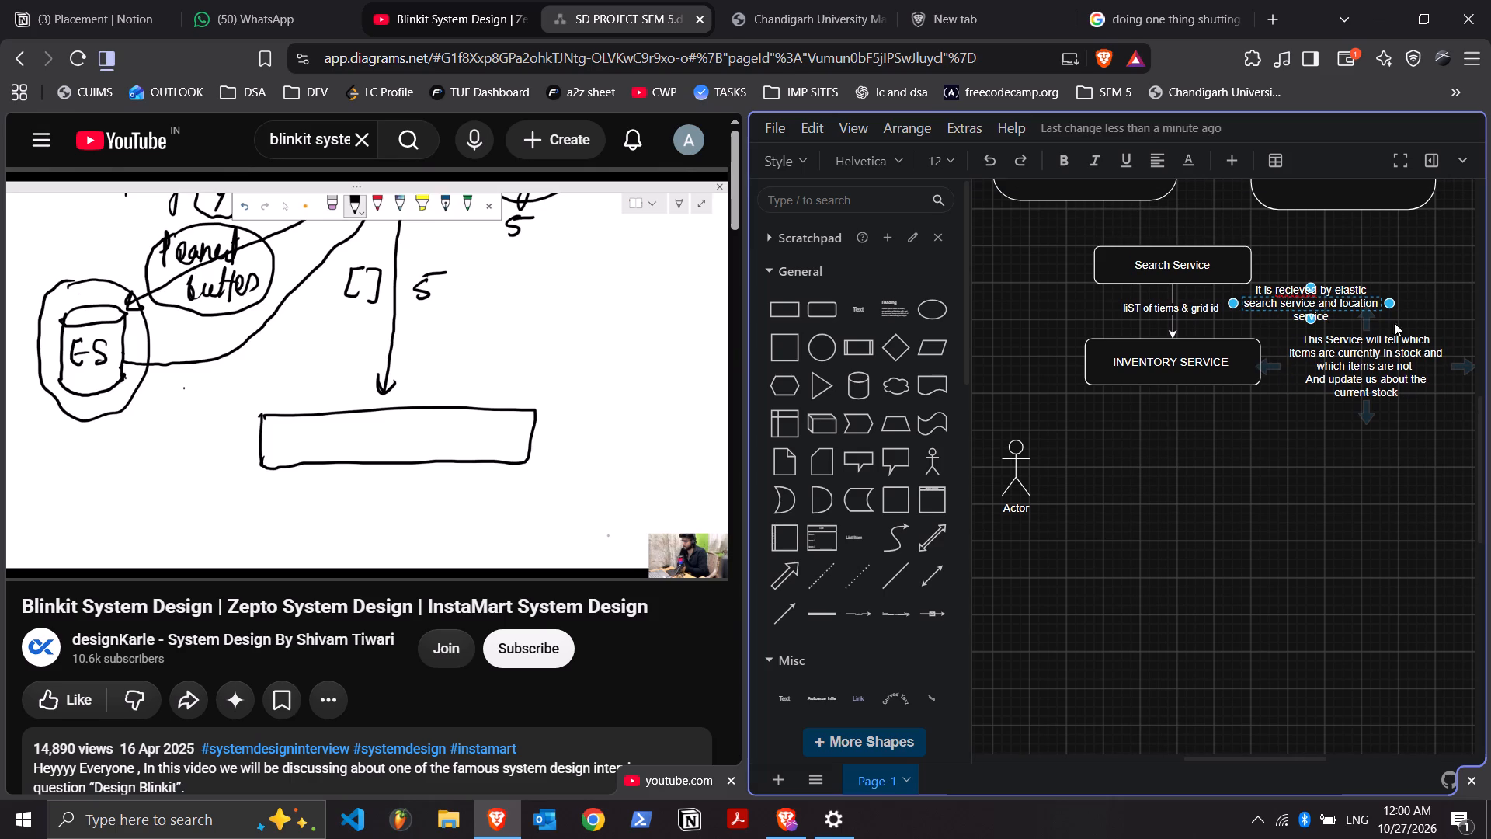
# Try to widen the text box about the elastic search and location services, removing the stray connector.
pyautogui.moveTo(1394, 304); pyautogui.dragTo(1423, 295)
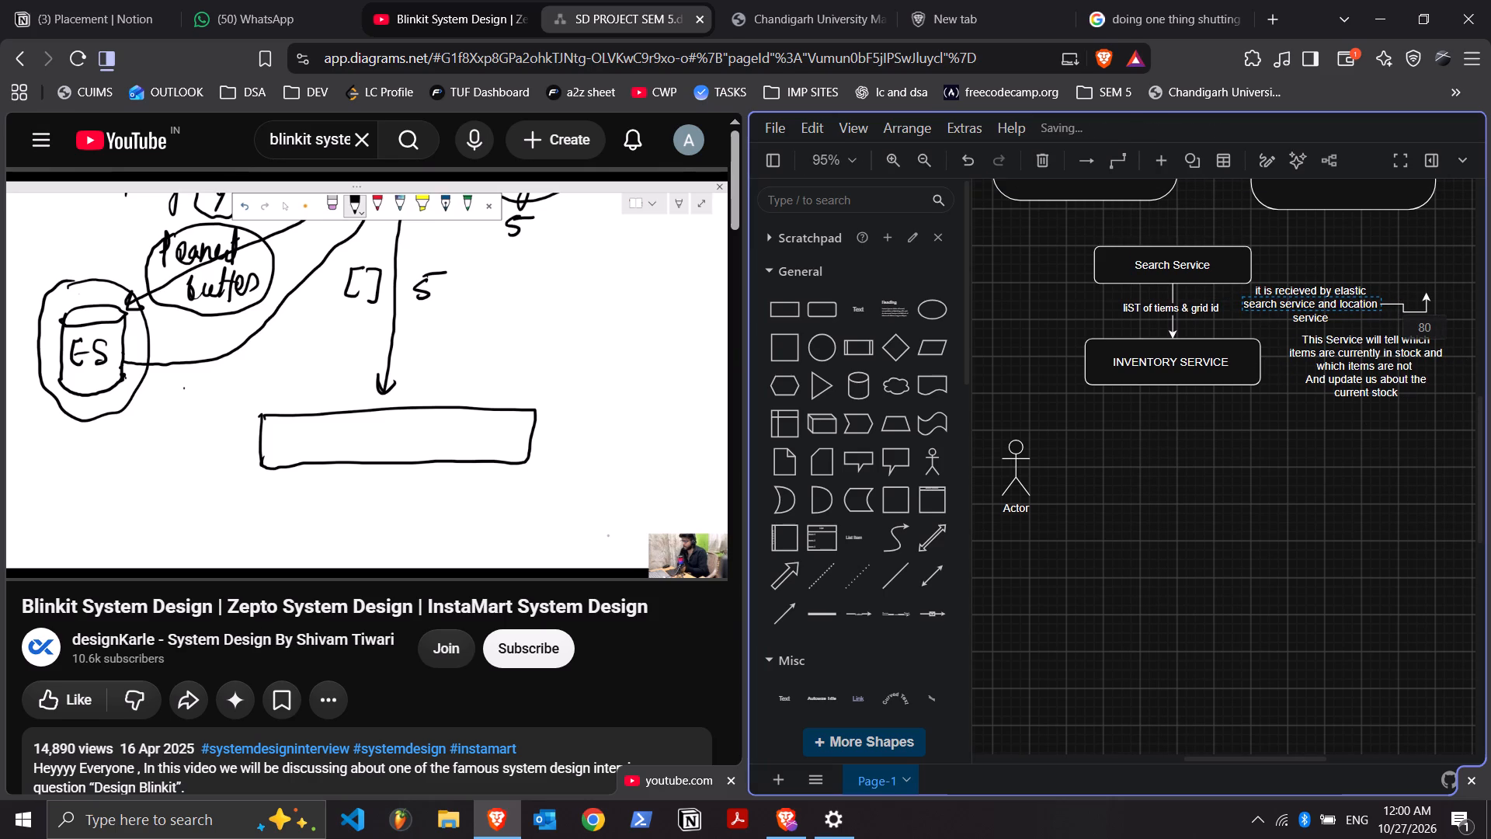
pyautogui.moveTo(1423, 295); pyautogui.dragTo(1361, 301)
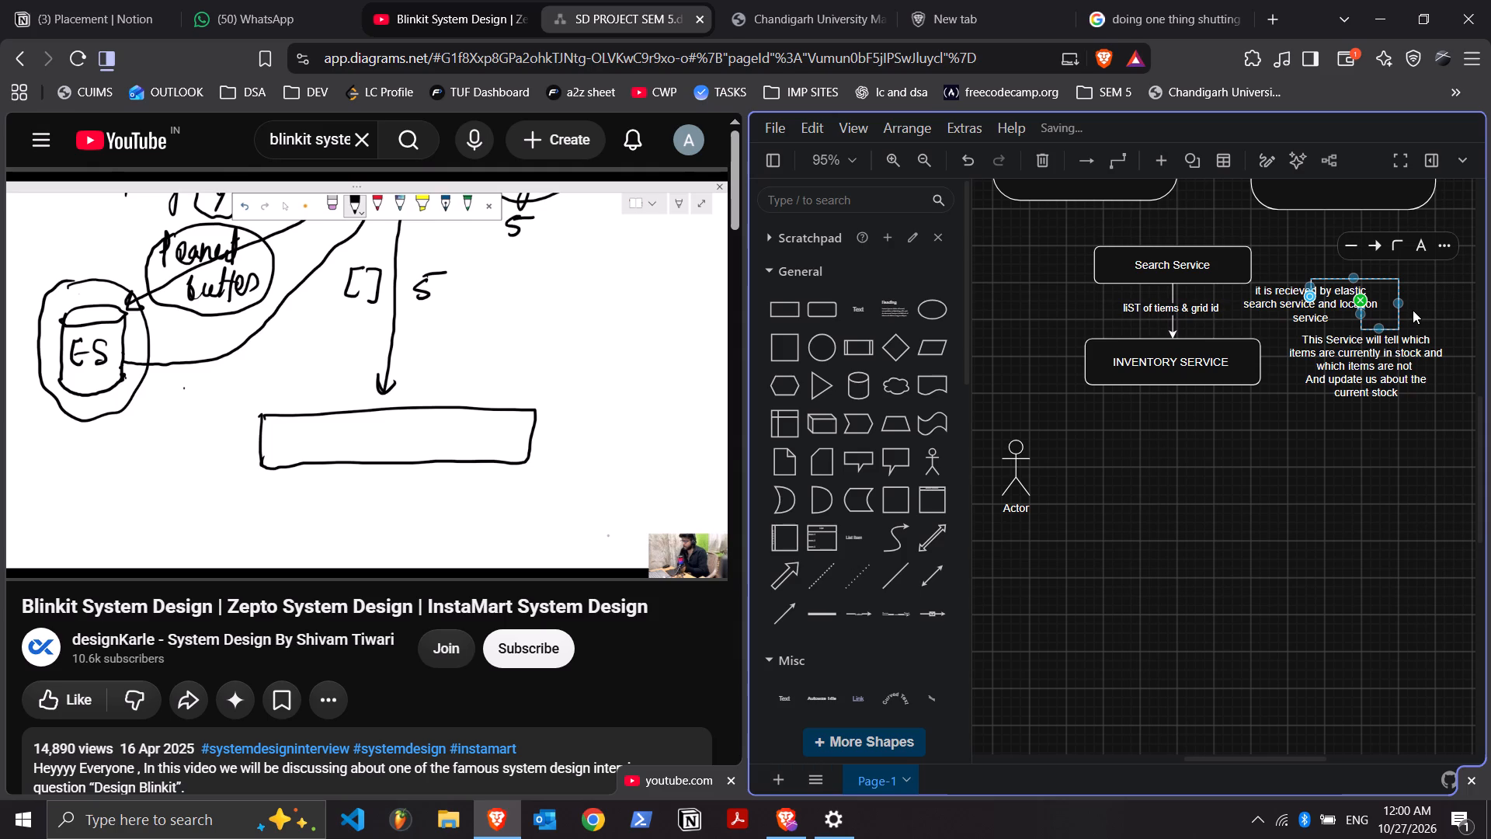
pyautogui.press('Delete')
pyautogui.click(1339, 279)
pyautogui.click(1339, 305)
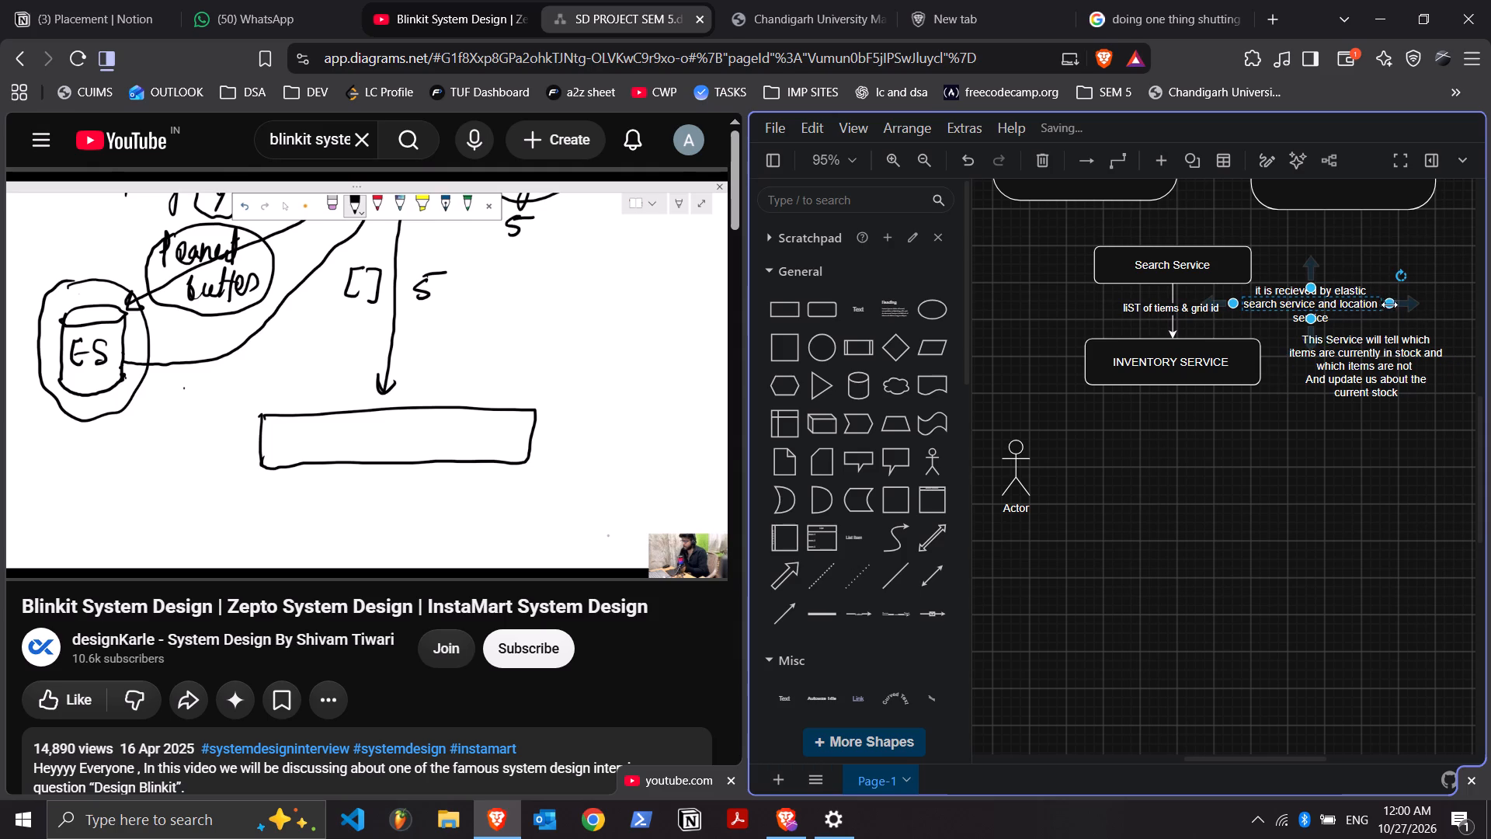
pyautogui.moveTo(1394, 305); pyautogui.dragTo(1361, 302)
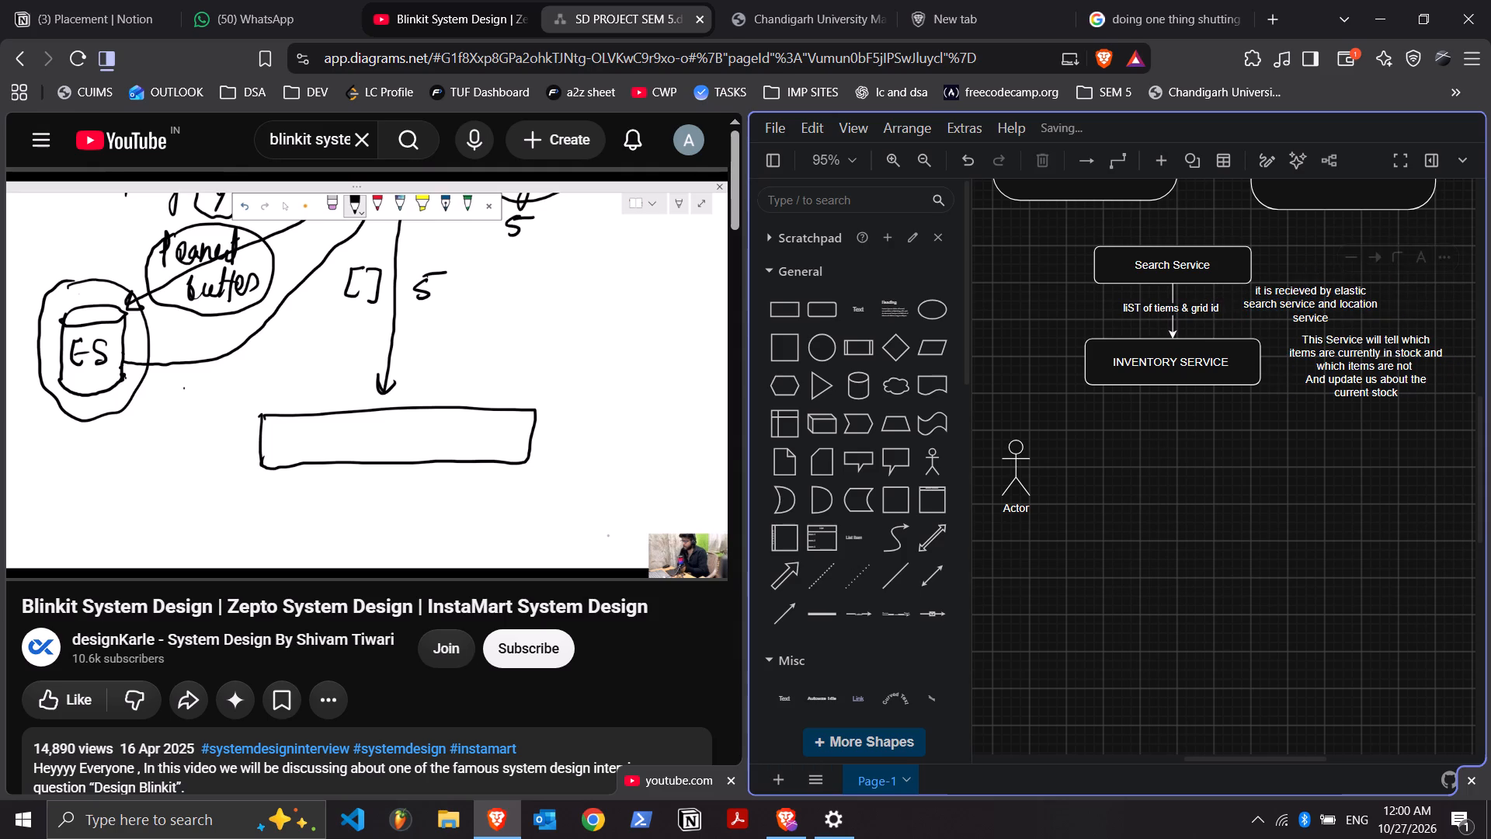
# Widen the text box about the elastic search and location services so its text wraps onto two lines.
pyautogui.click(1322, 292)
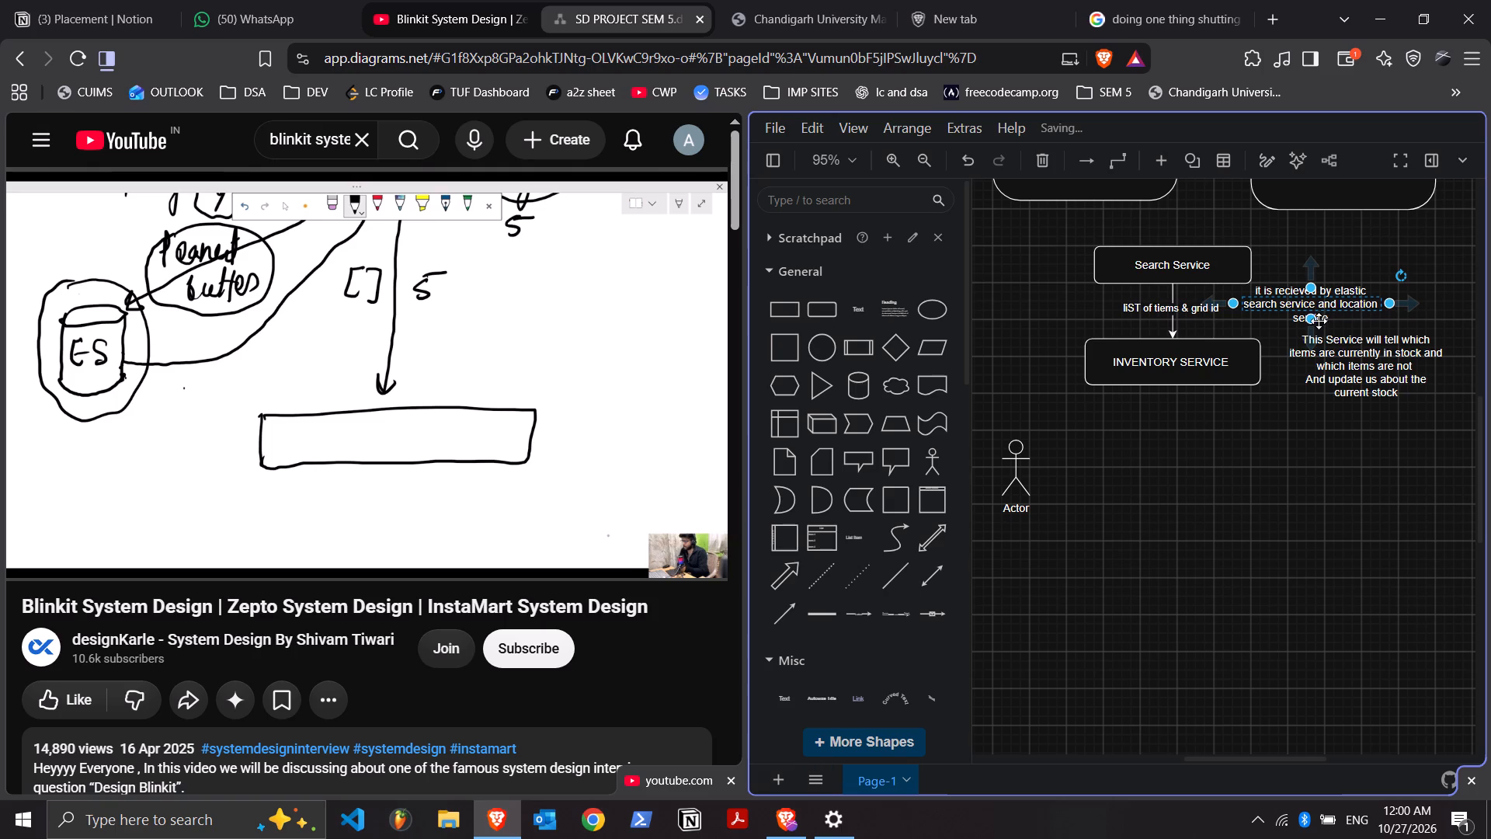
pyautogui.moveTo(1387, 301); pyautogui.dragTo(1424, 298)
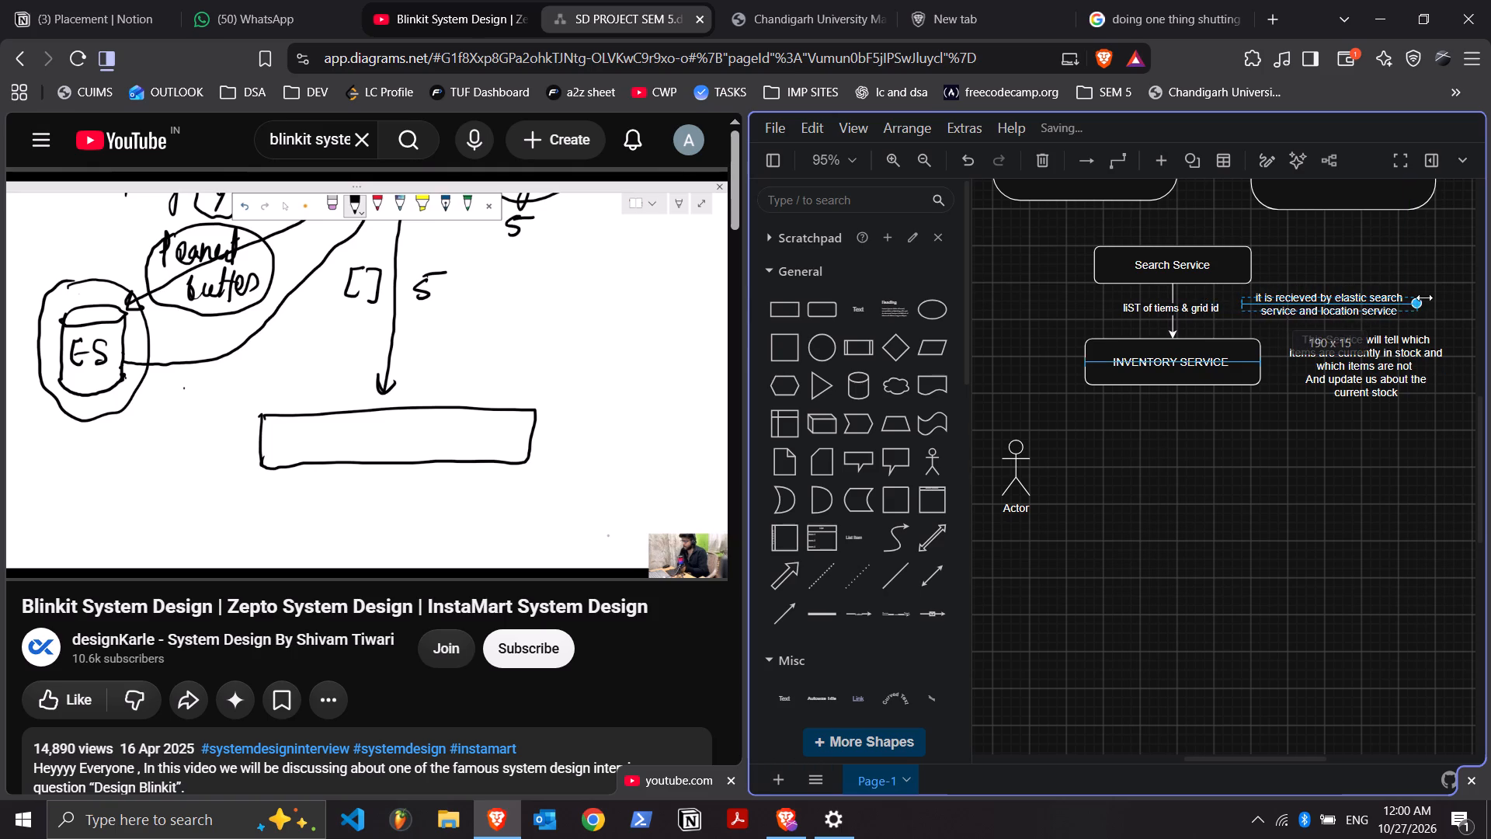
pyautogui.moveTo(1424, 298); pyautogui.dragTo(1430, 298)
pyautogui.click(1351, 468)
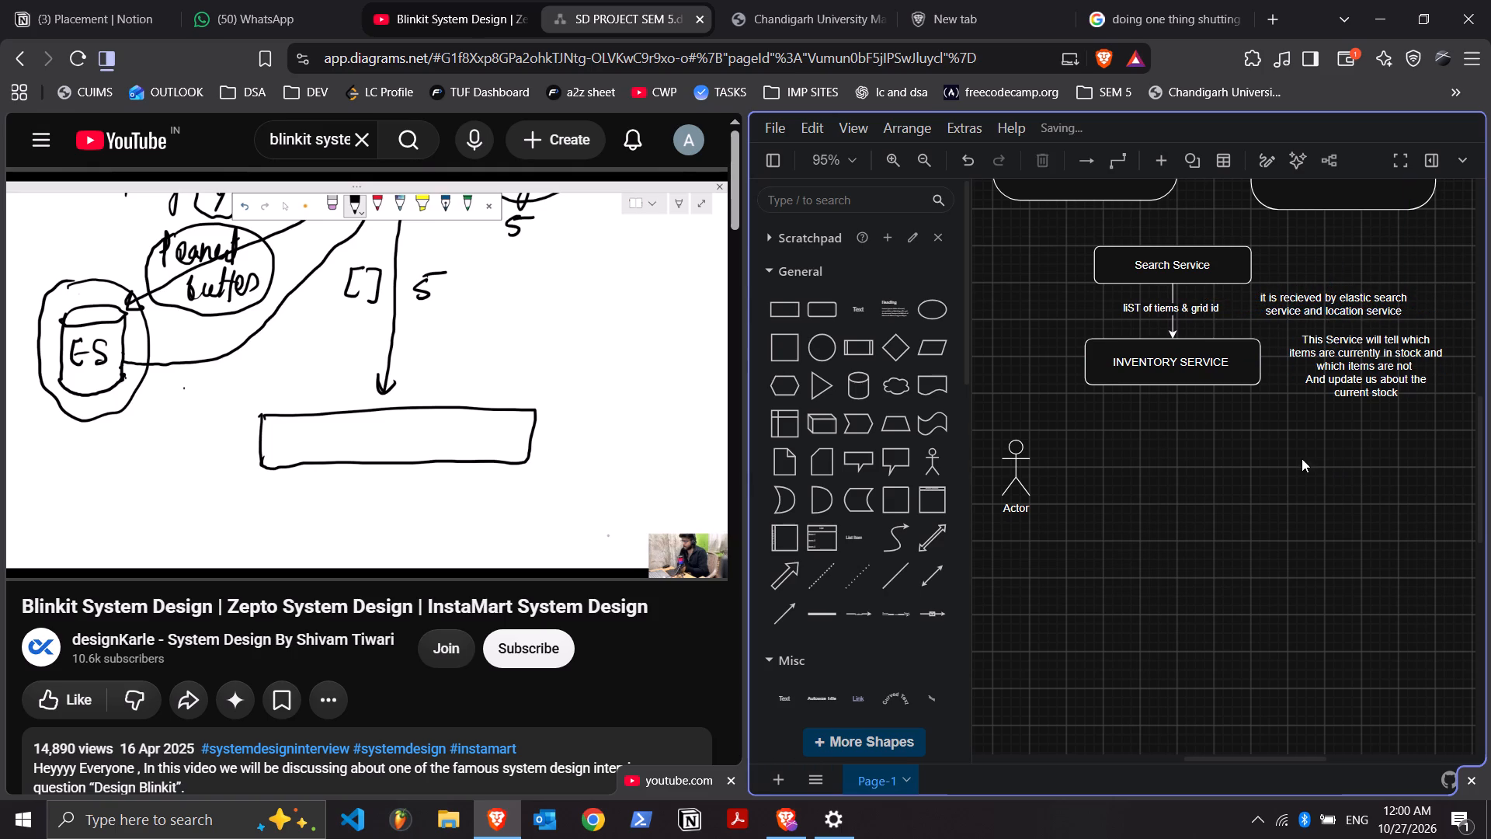
# Resume the Blinkit tutorial video and rewind it slightly.
pyautogui.click(473, 354)
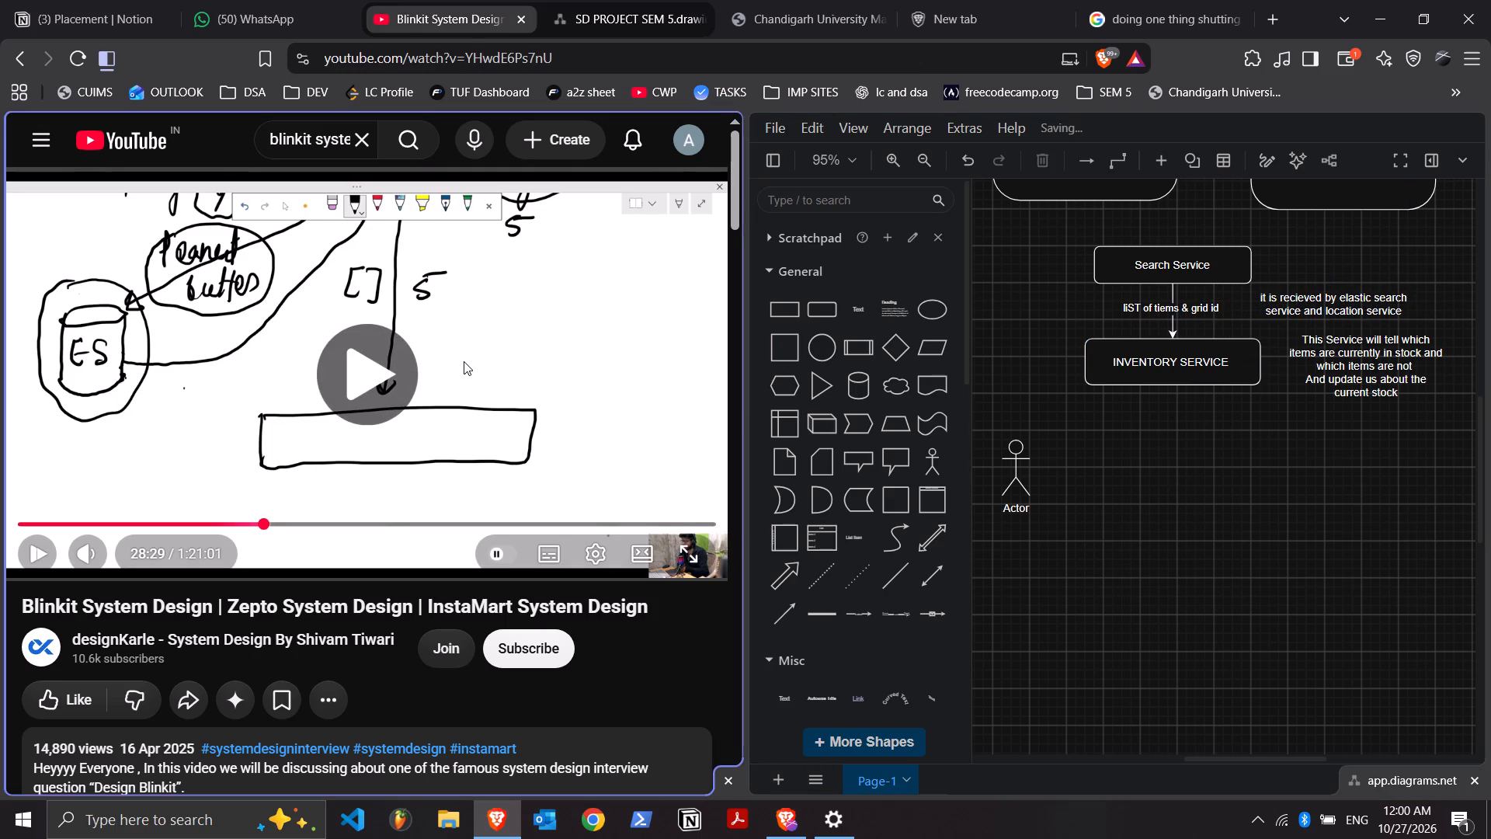
pyautogui.press('Left')
pyautogui.press('Left')
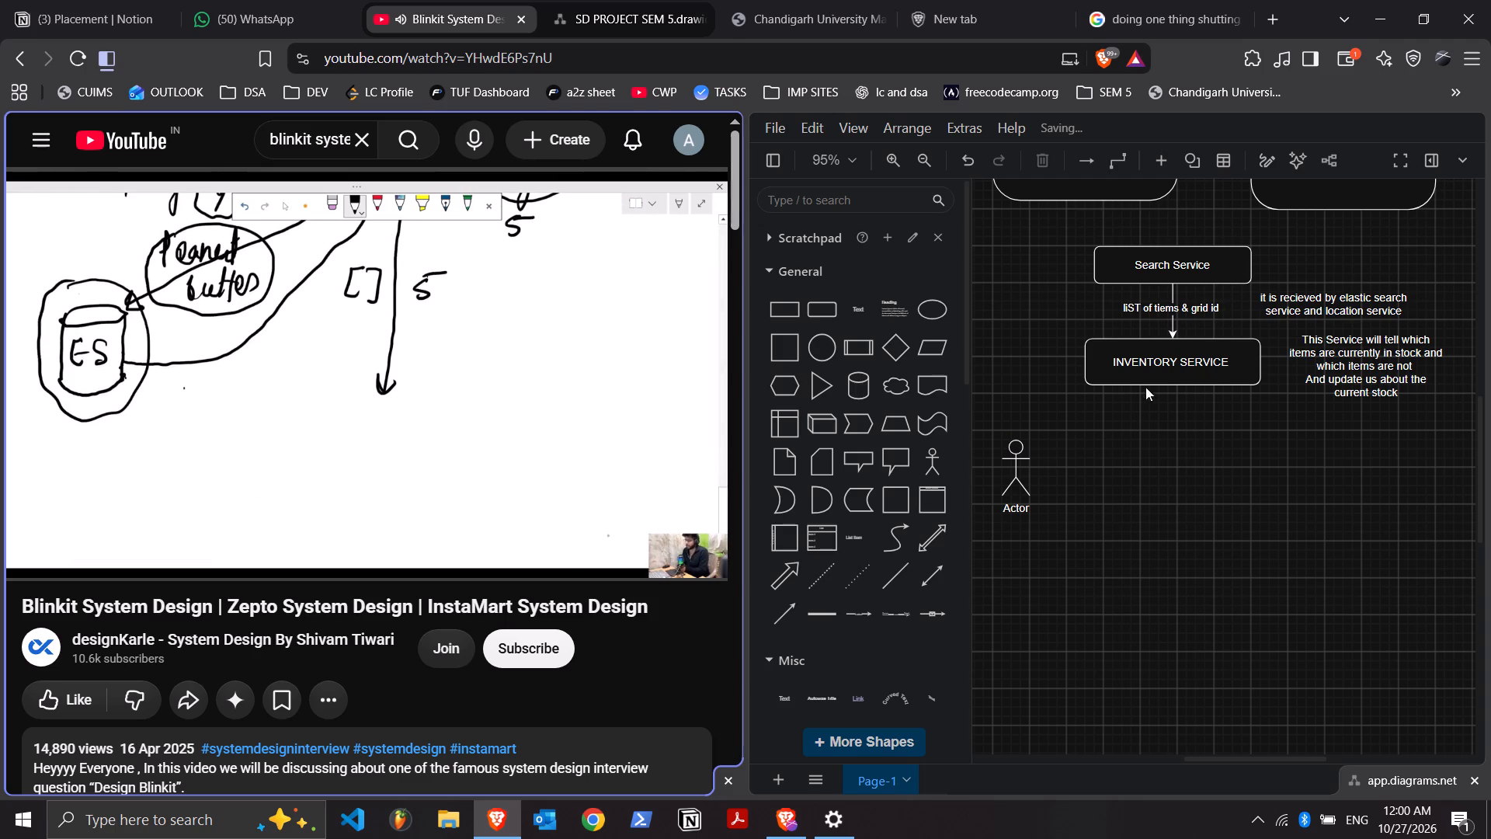
# Rename the Search Service box above INVENTORY SERVICE as "SEARCH SERVICE" in capitals.
pyautogui.doubleClick(1169, 263)
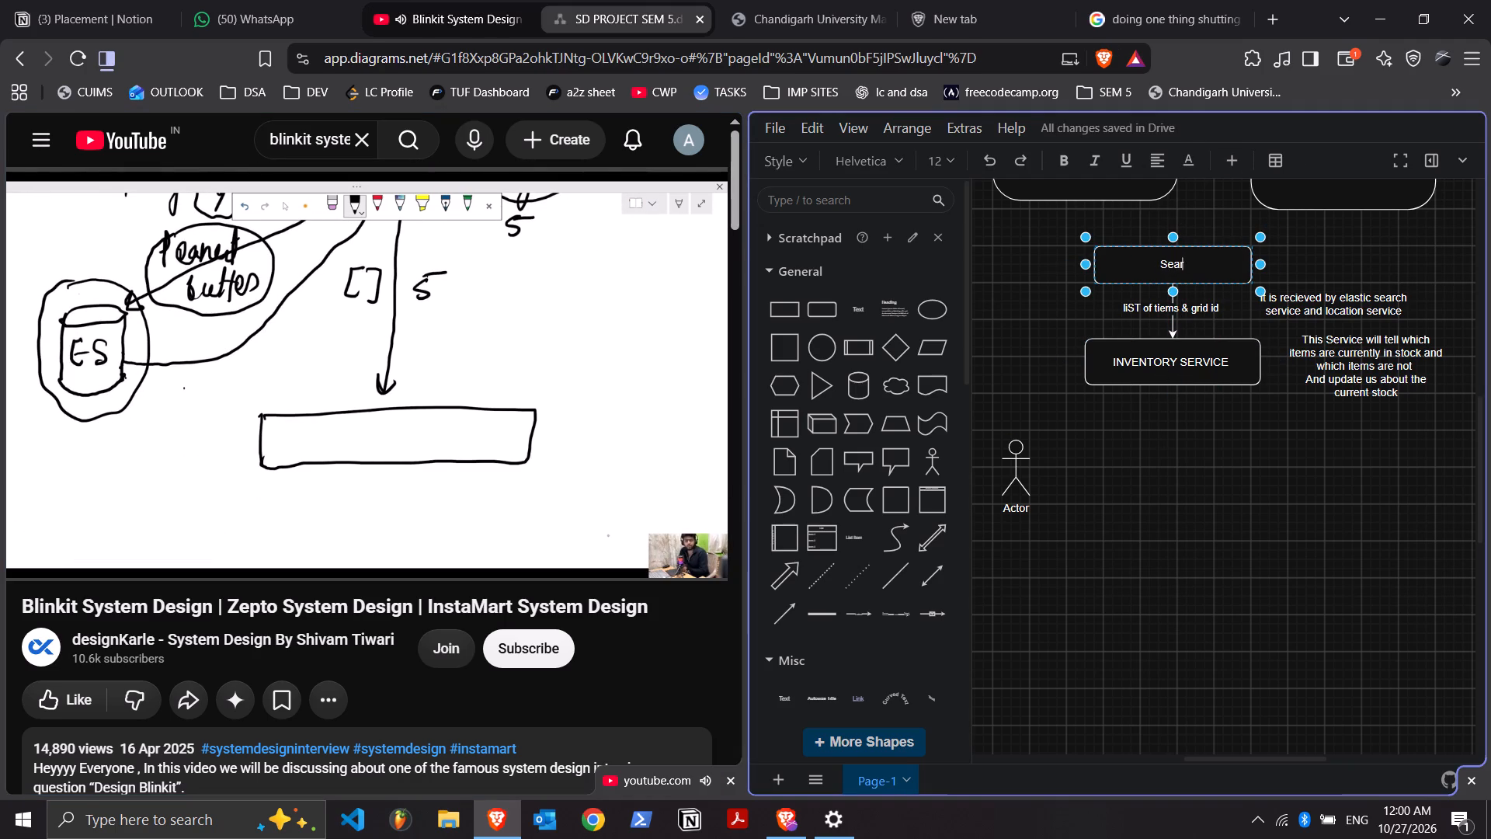
pyautogui.press('BackSpace')
pyautogui.press('BackSpace')
pyautogui.press('BackSpace')
pyautogui.press('BackSpace')
pyautogui.press('BackSpace')
pyautogui.press('BackSpace')
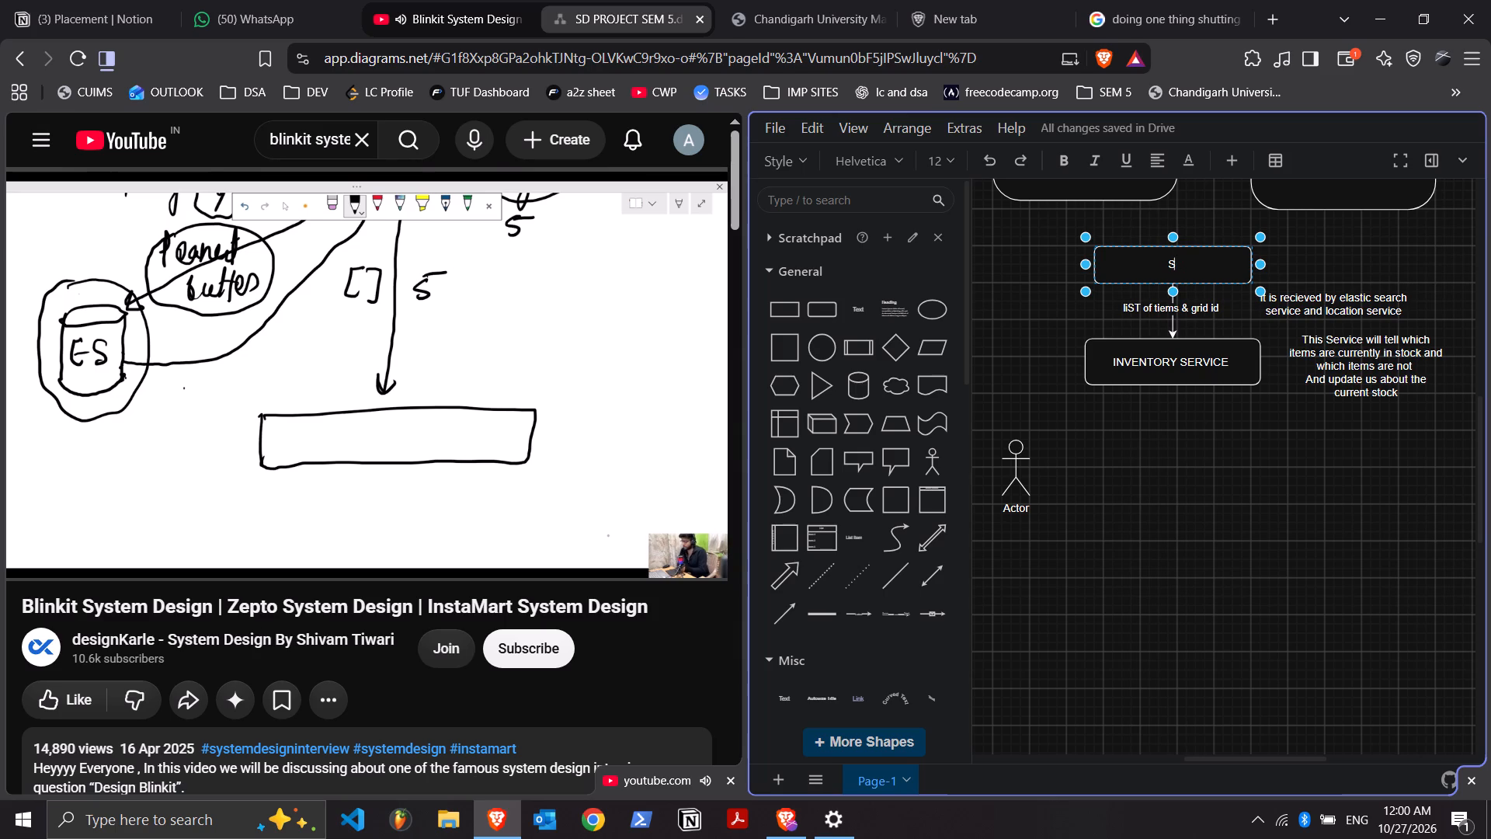
pyautogui.write('EARCH')
pyautogui.press('space')
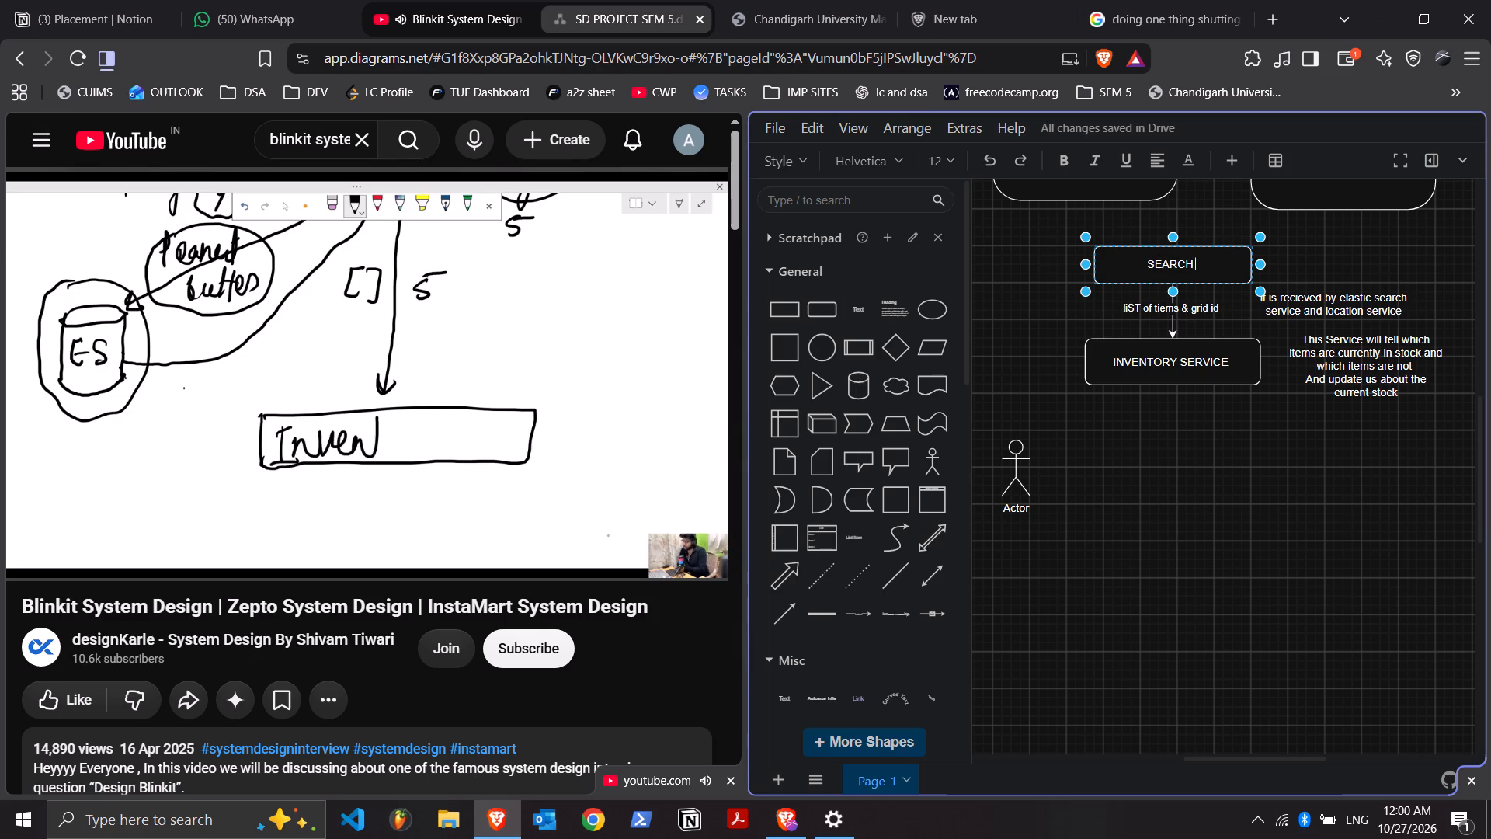
pyautogui.write('SERVICE')
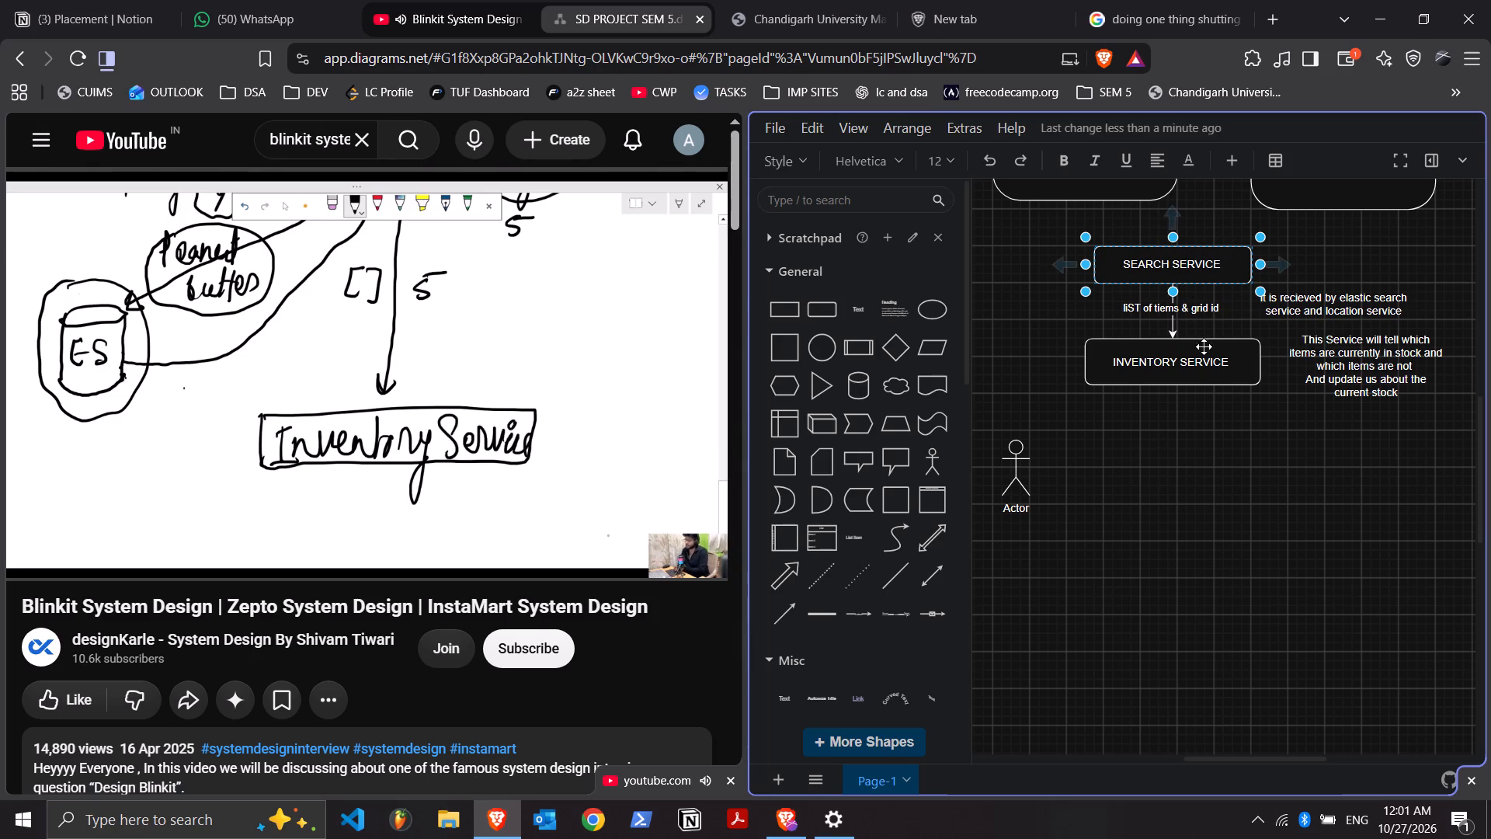
pyautogui.click(1168, 458)
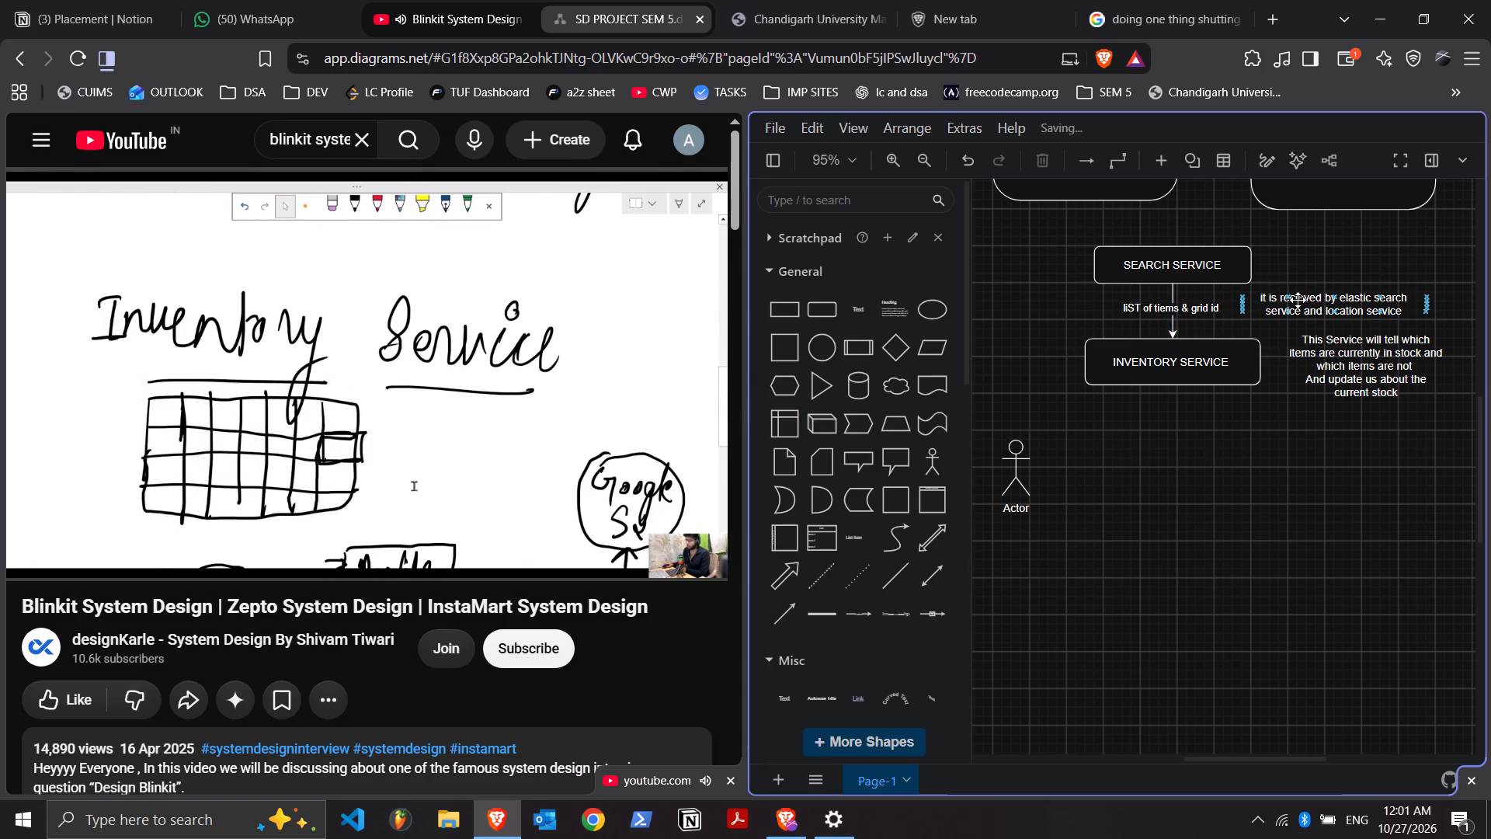
# Move the elastic search and location service note slightly right and up from the inventory note, deleting the stray connector.
pyautogui.moveTo(1301, 294); pyautogui.dragTo(1347, 286)
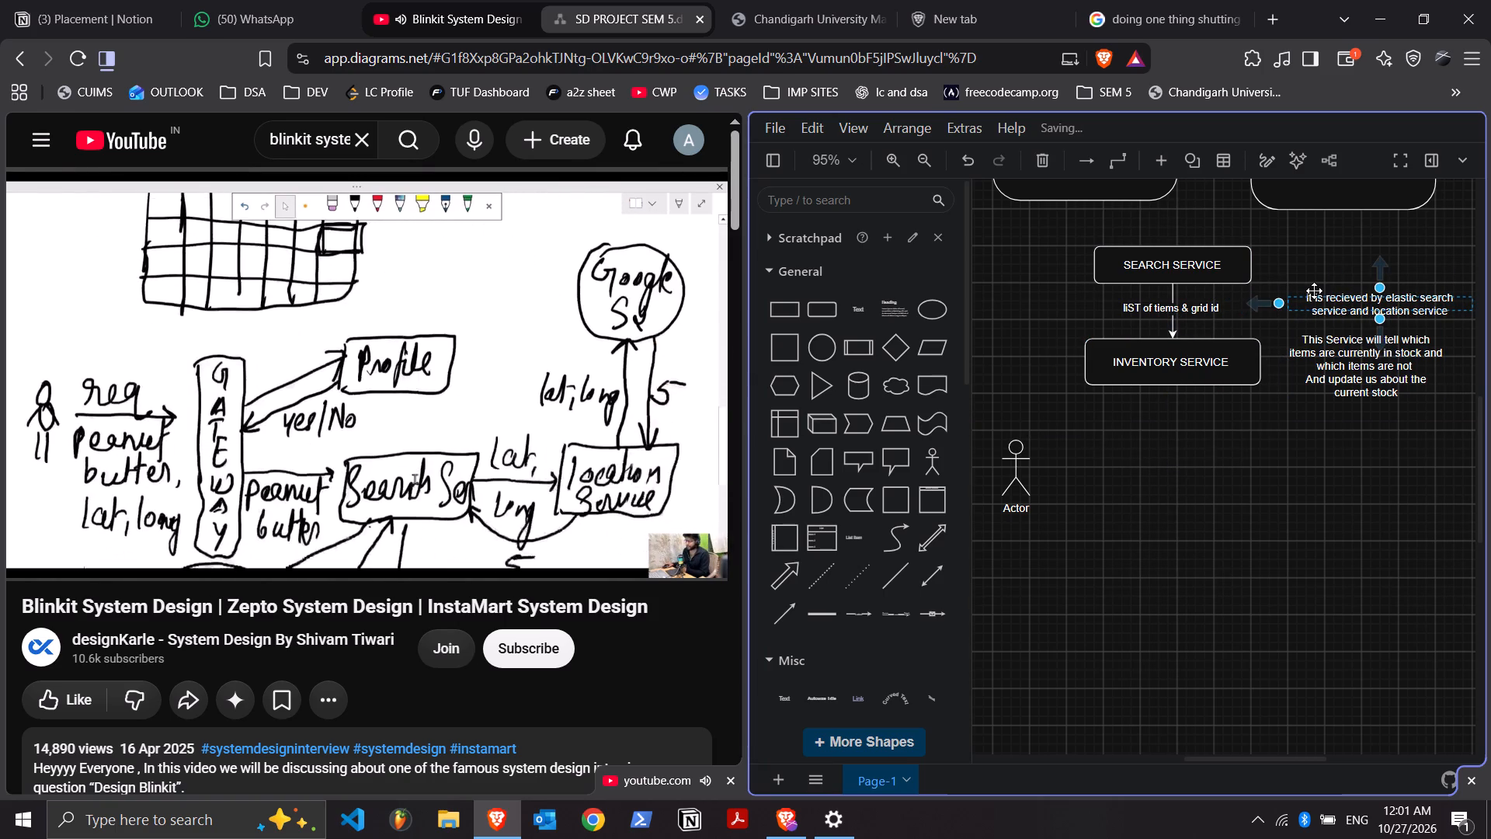
pyautogui.click(1314, 291)
pyautogui.click(1316, 295)
pyautogui.moveTo(1322, 295); pyautogui.dragTo(1315, 280)
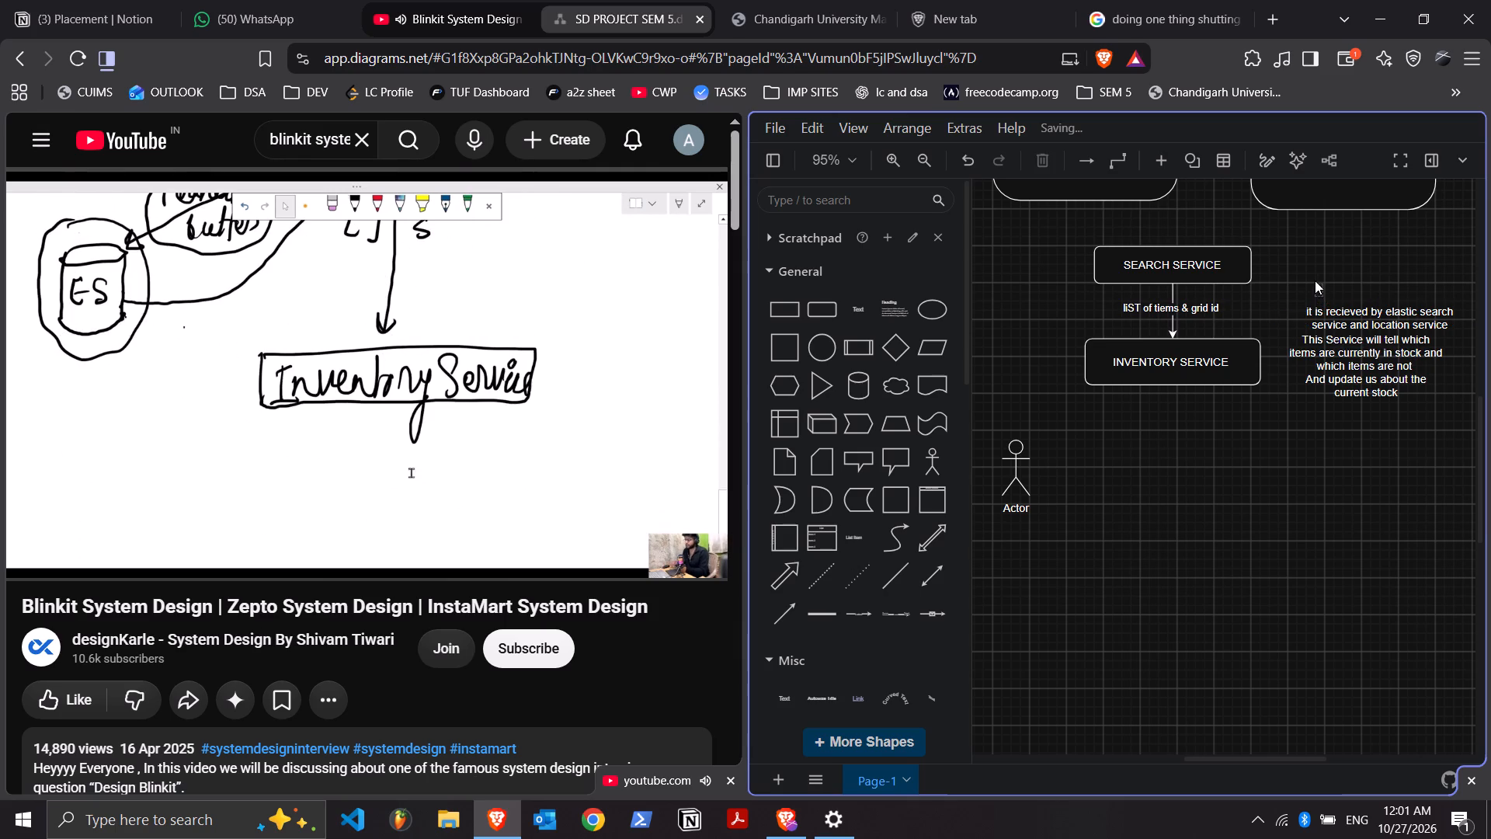
pyautogui.moveTo(1315, 280); pyautogui.dragTo(1316, 286)
pyautogui.moveTo(1333, 308); pyautogui.dragTo(1342, 281)
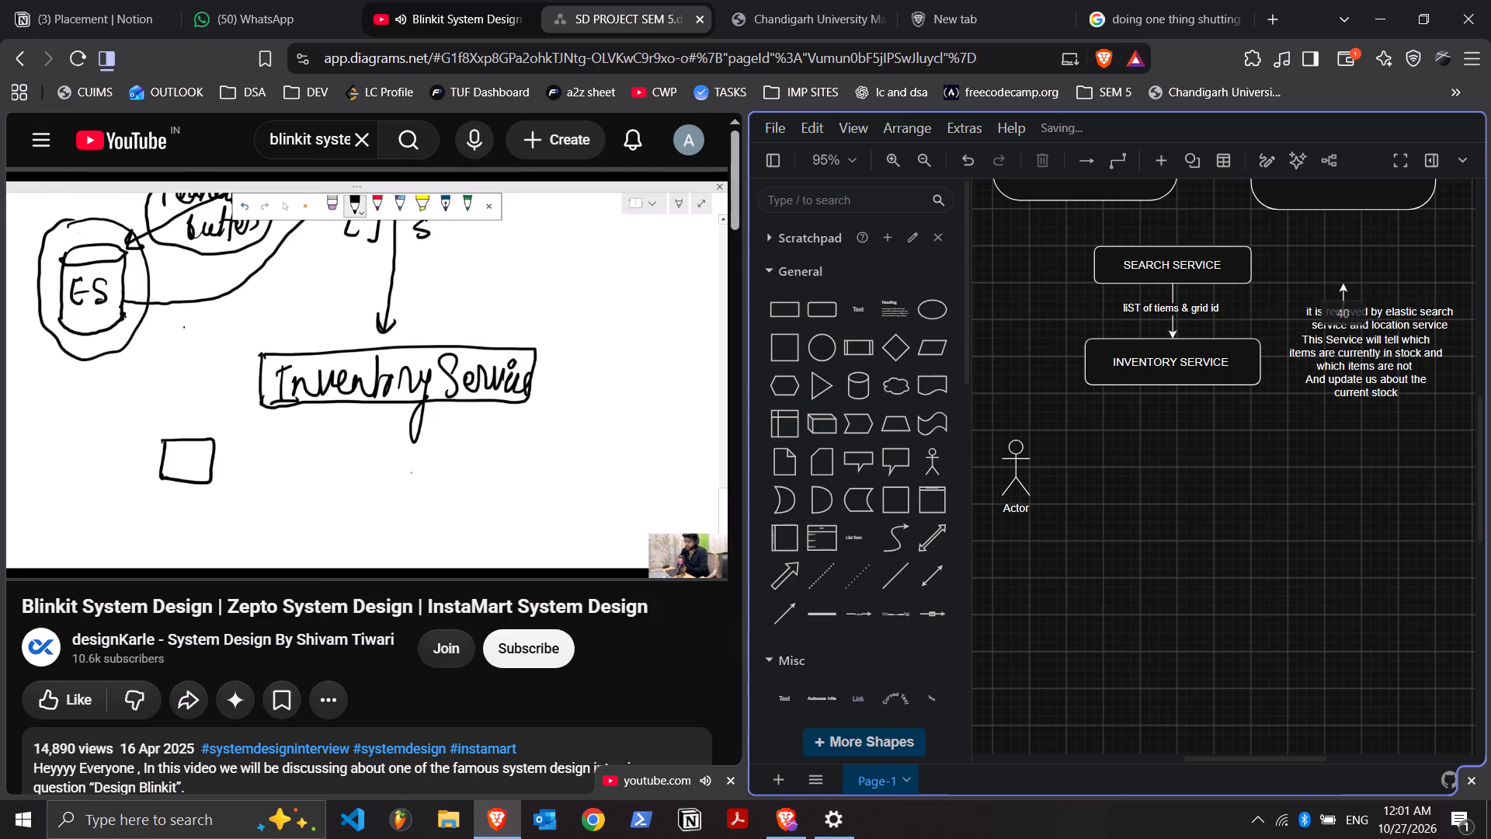
pyautogui.moveTo(1342, 281); pyautogui.dragTo(1343, 312)
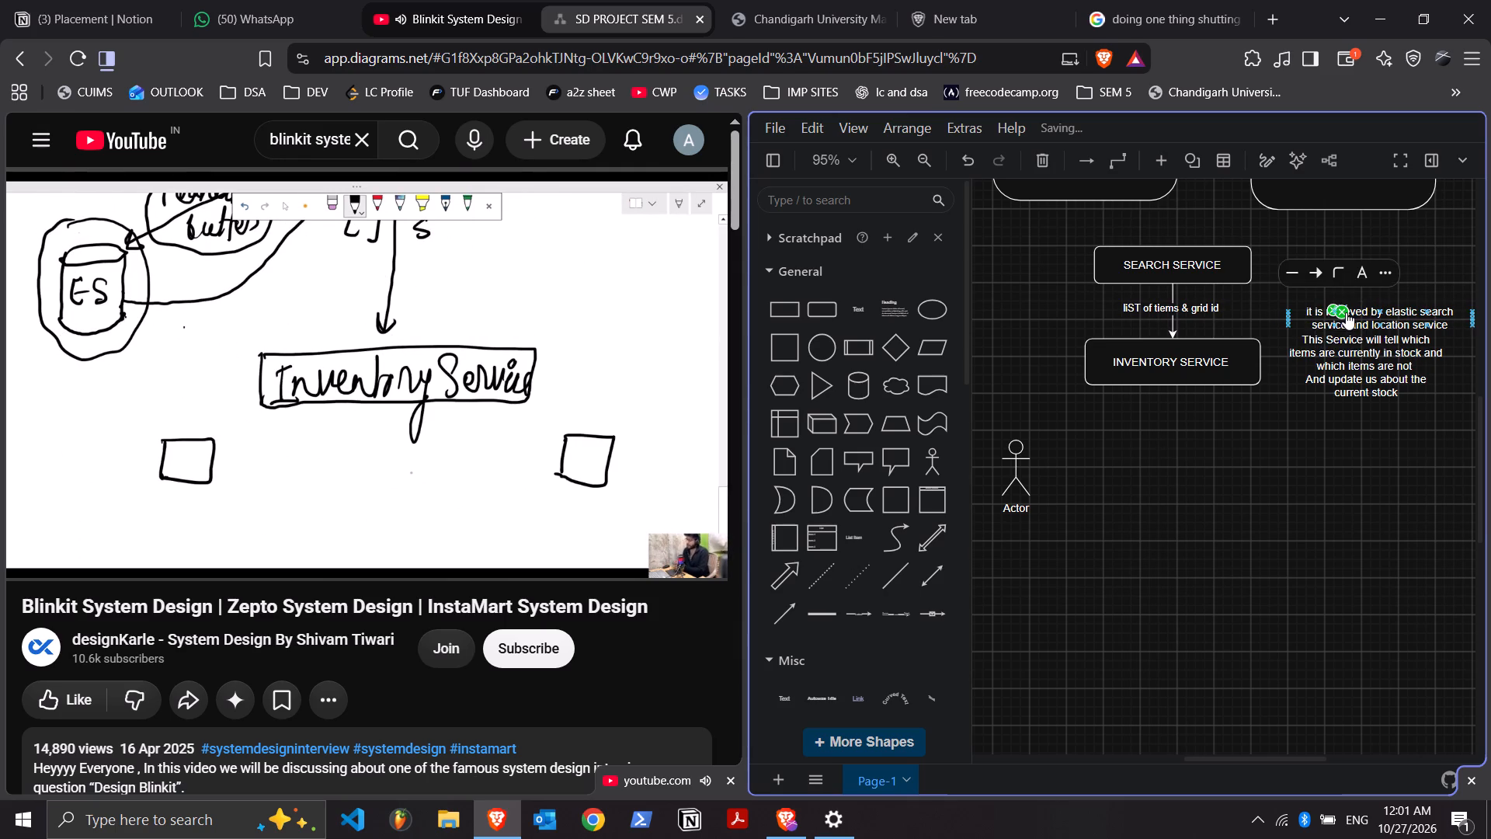
pyautogui.press('Delete')
pyautogui.moveTo(1349, 317); pyautogui.dragTo(1346, 292)
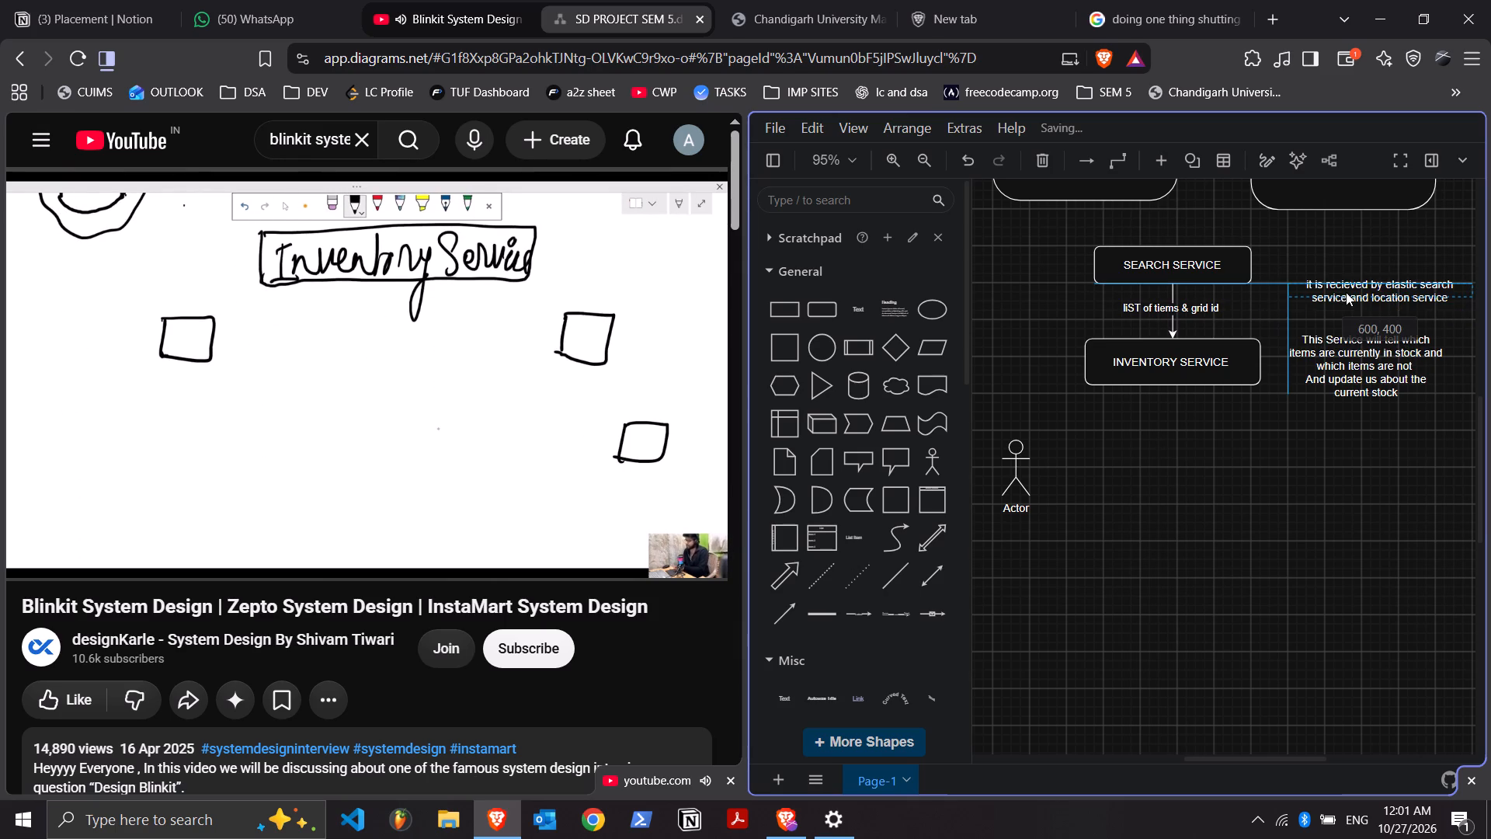
pyautogui.moveTo(1346, 292); pyautogui.dragTo(1347, 302)
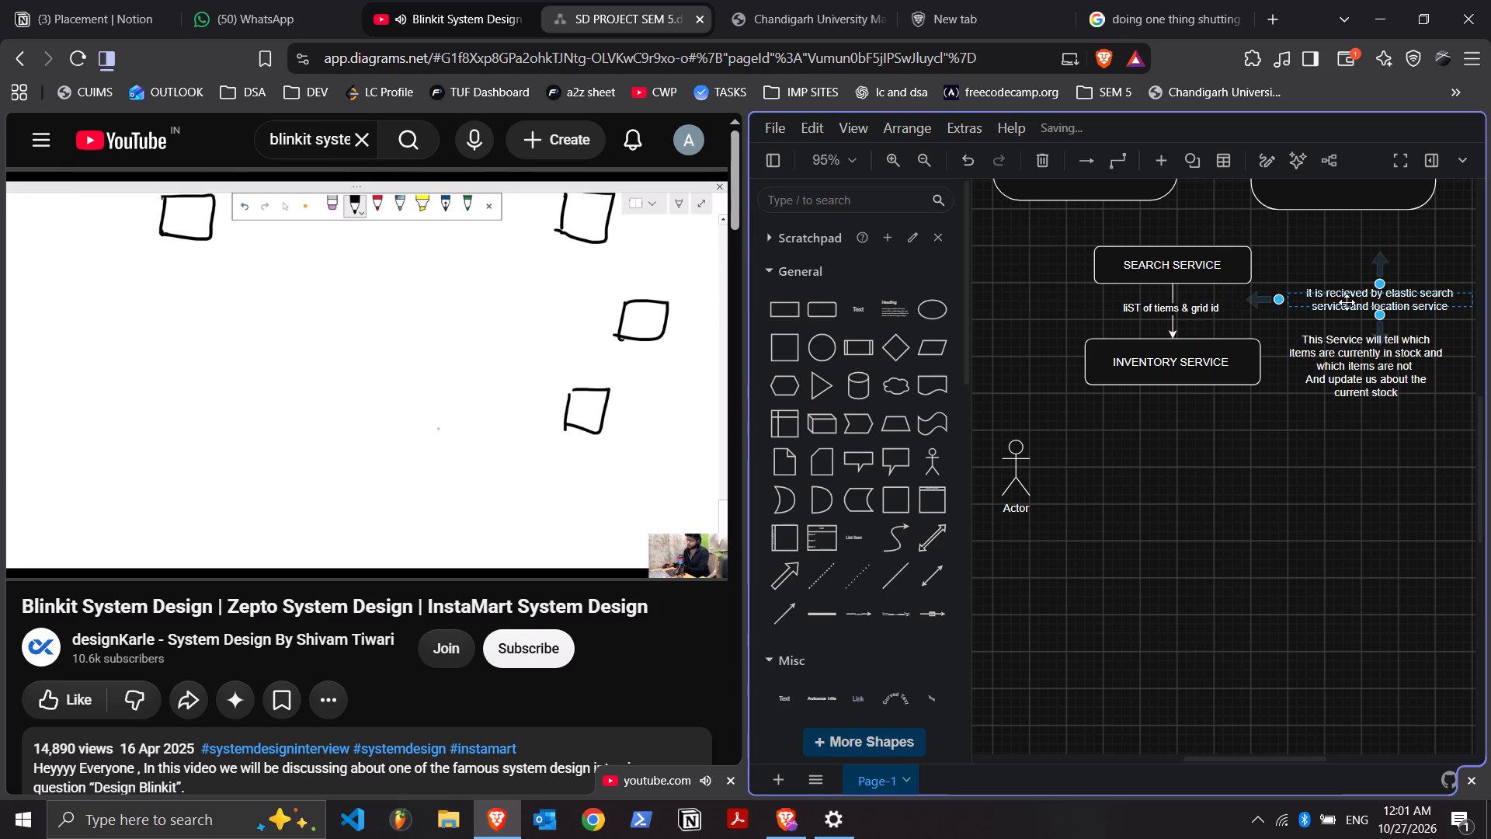
pyautogui.click(1309, 479)
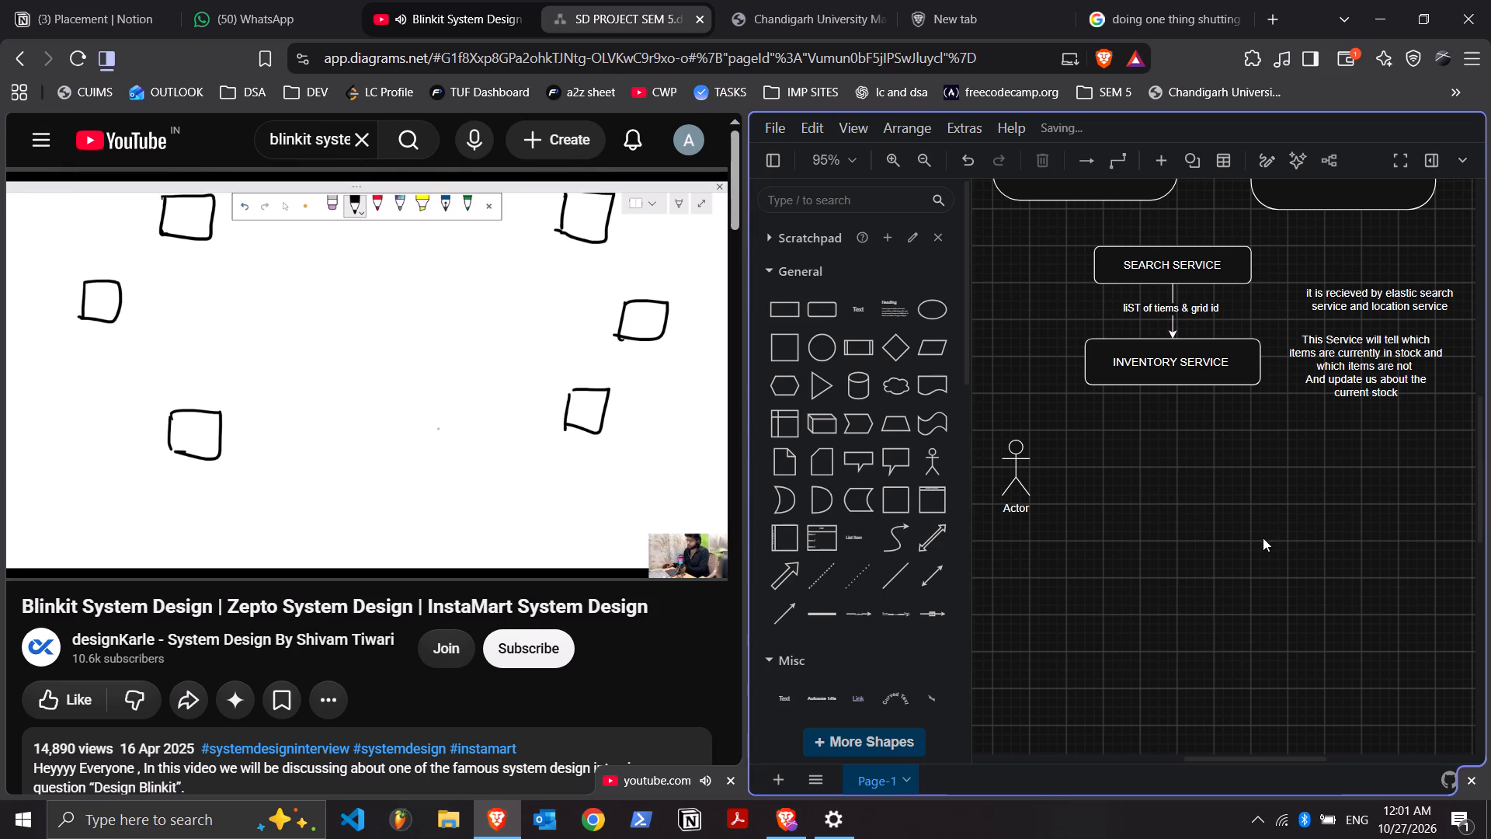
# Pause the Blinkit tutorial video.
pyautogui.click(346, 367)
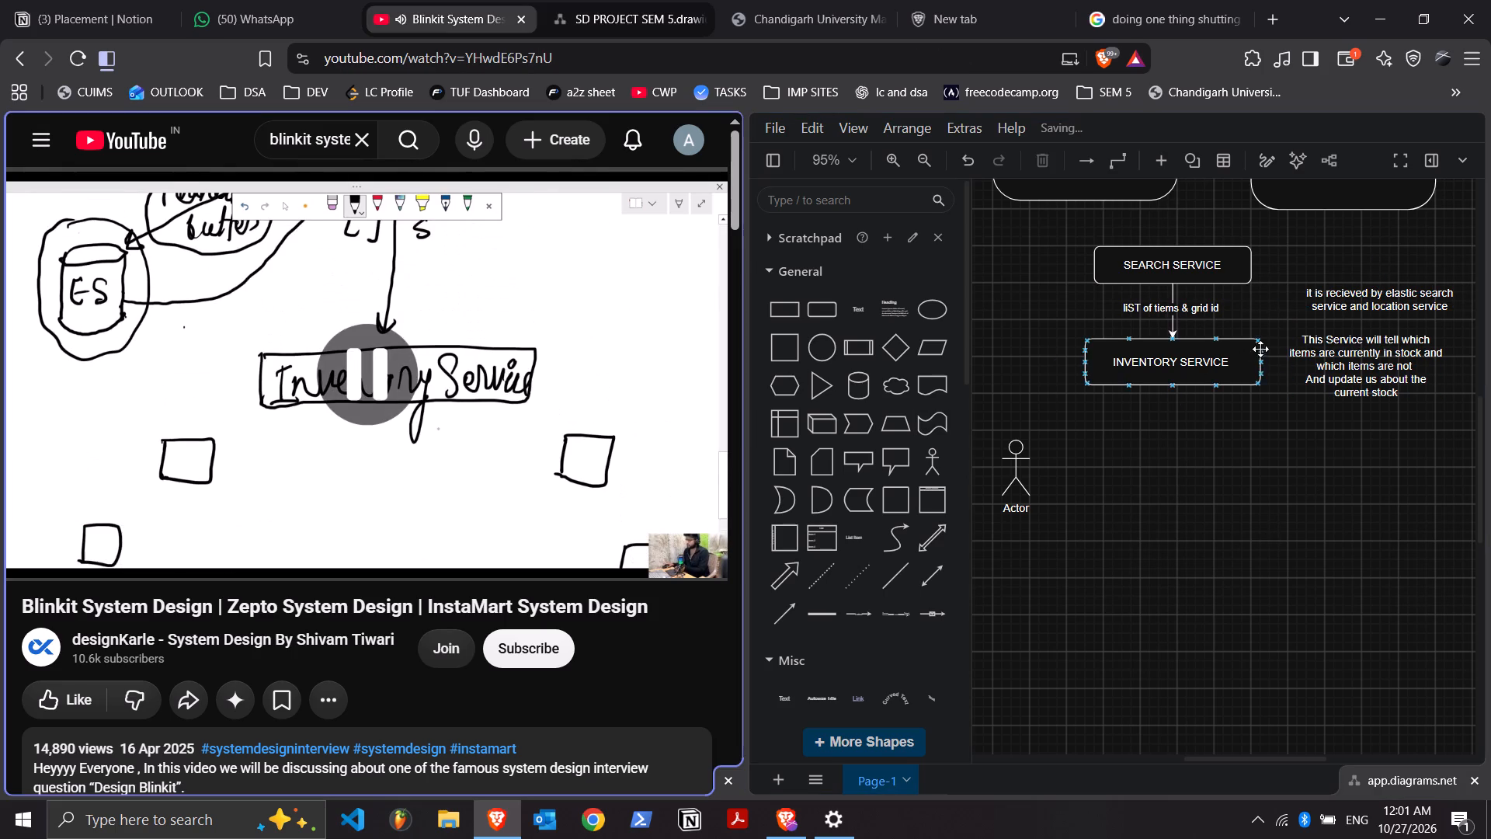
# Move the elastic search and location service note level with the "lIST of tiems & grid id" arrow label.
pyautogui.click(1208, 306)
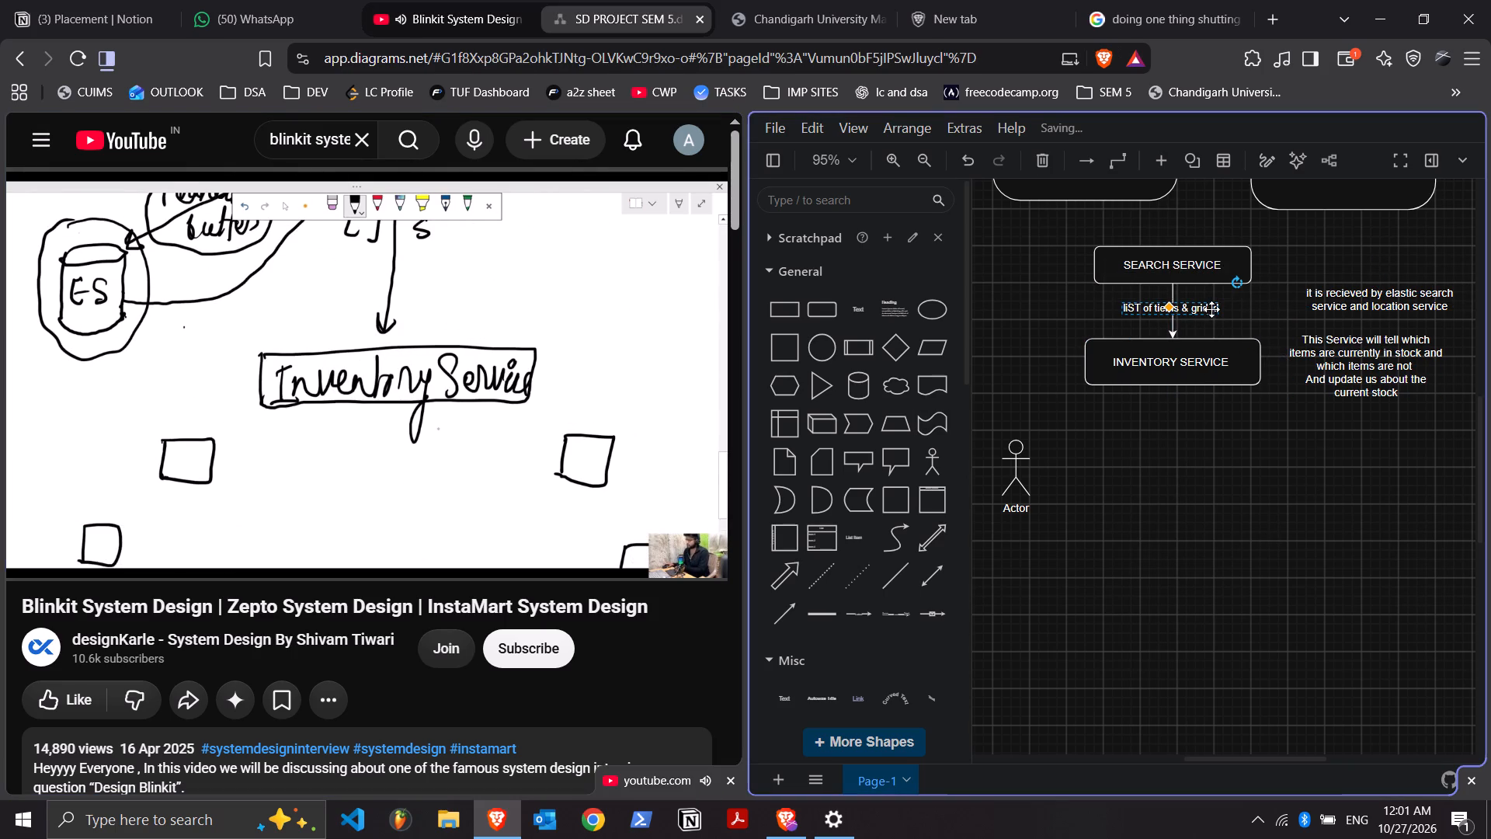
pyautogui.moveTo(1321, 293); pyautogui.dragTo(1309, 304)
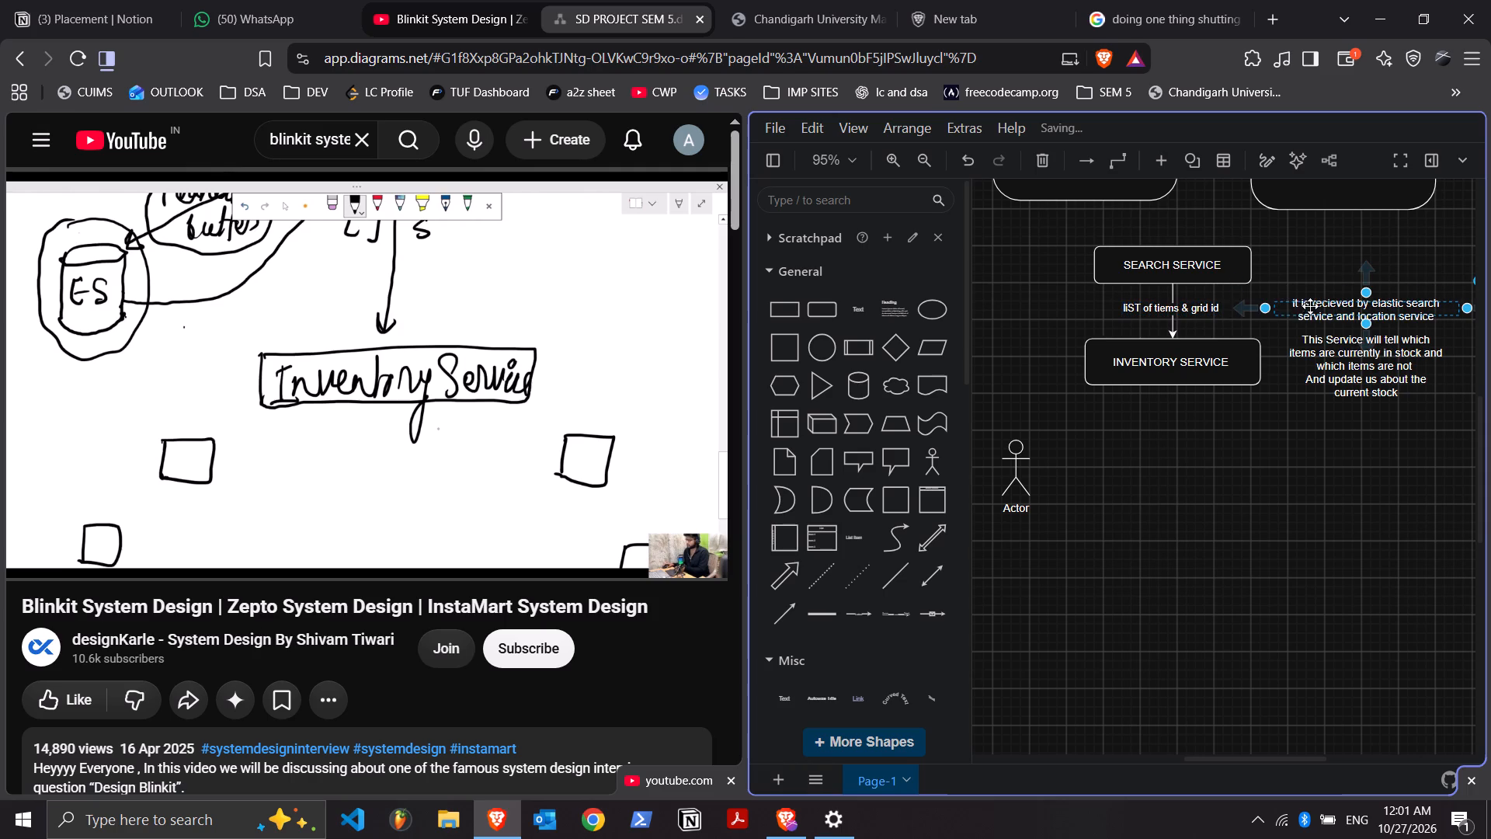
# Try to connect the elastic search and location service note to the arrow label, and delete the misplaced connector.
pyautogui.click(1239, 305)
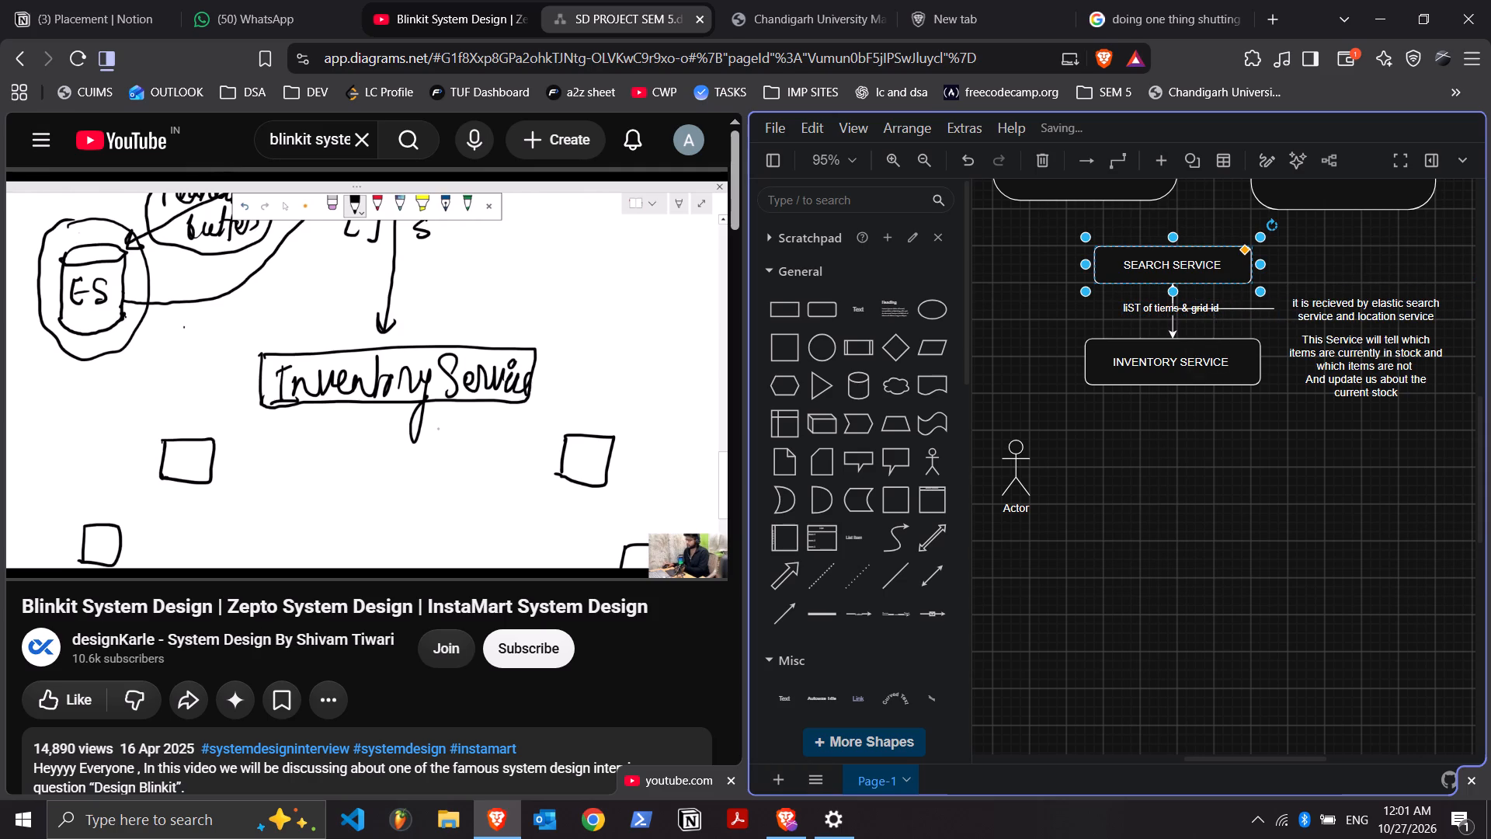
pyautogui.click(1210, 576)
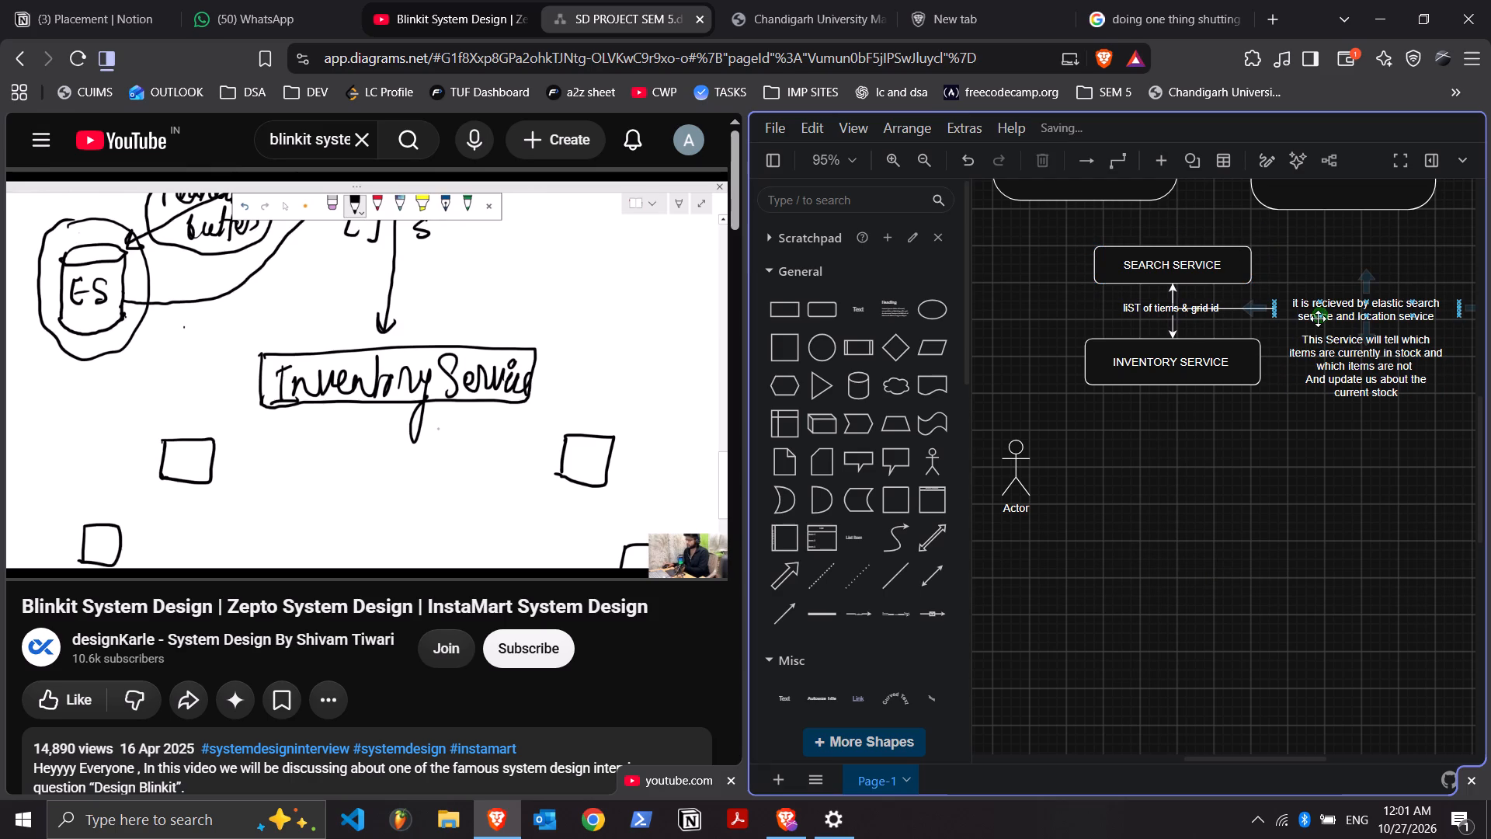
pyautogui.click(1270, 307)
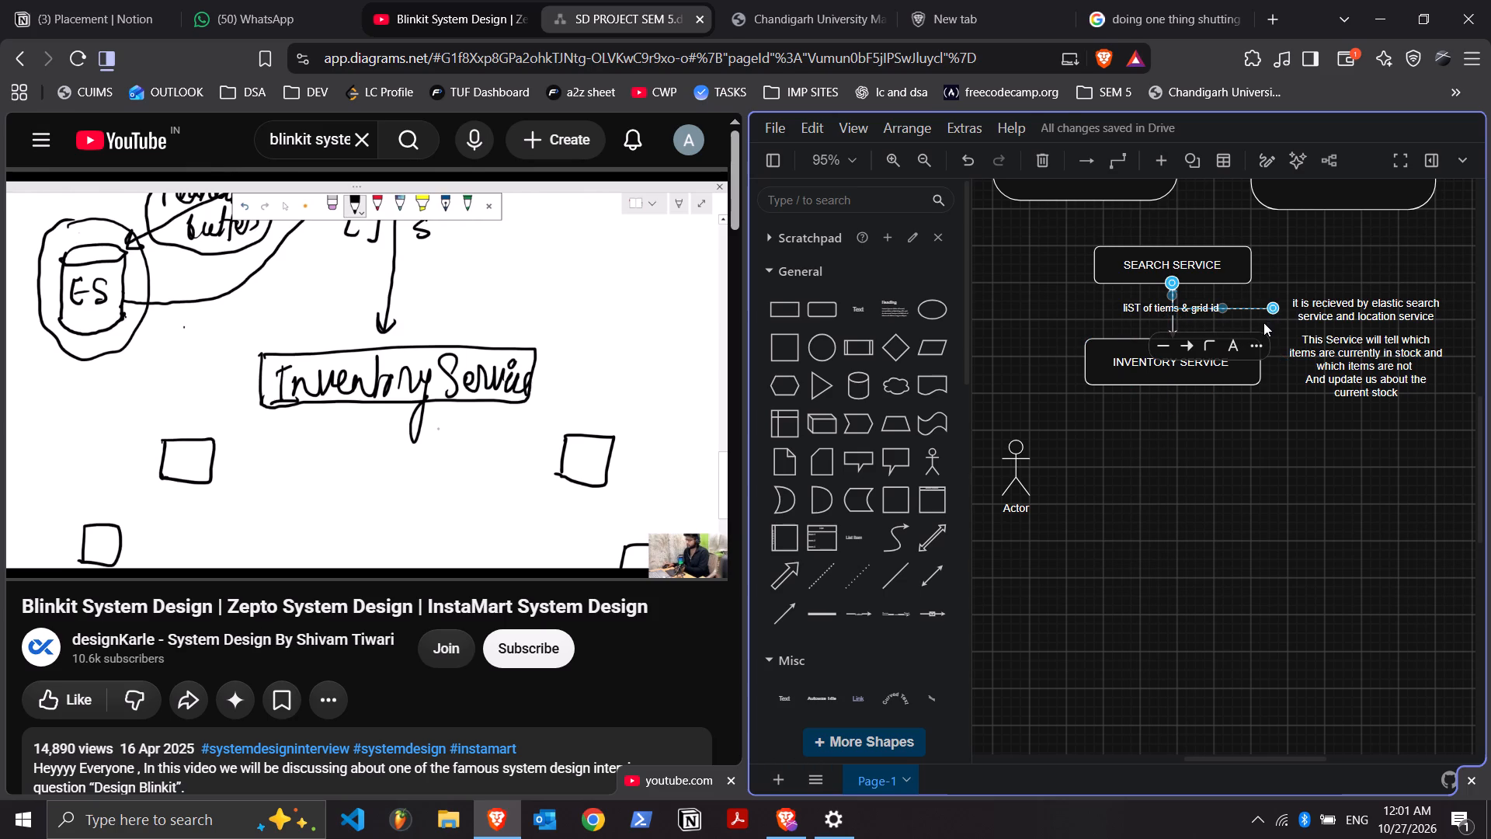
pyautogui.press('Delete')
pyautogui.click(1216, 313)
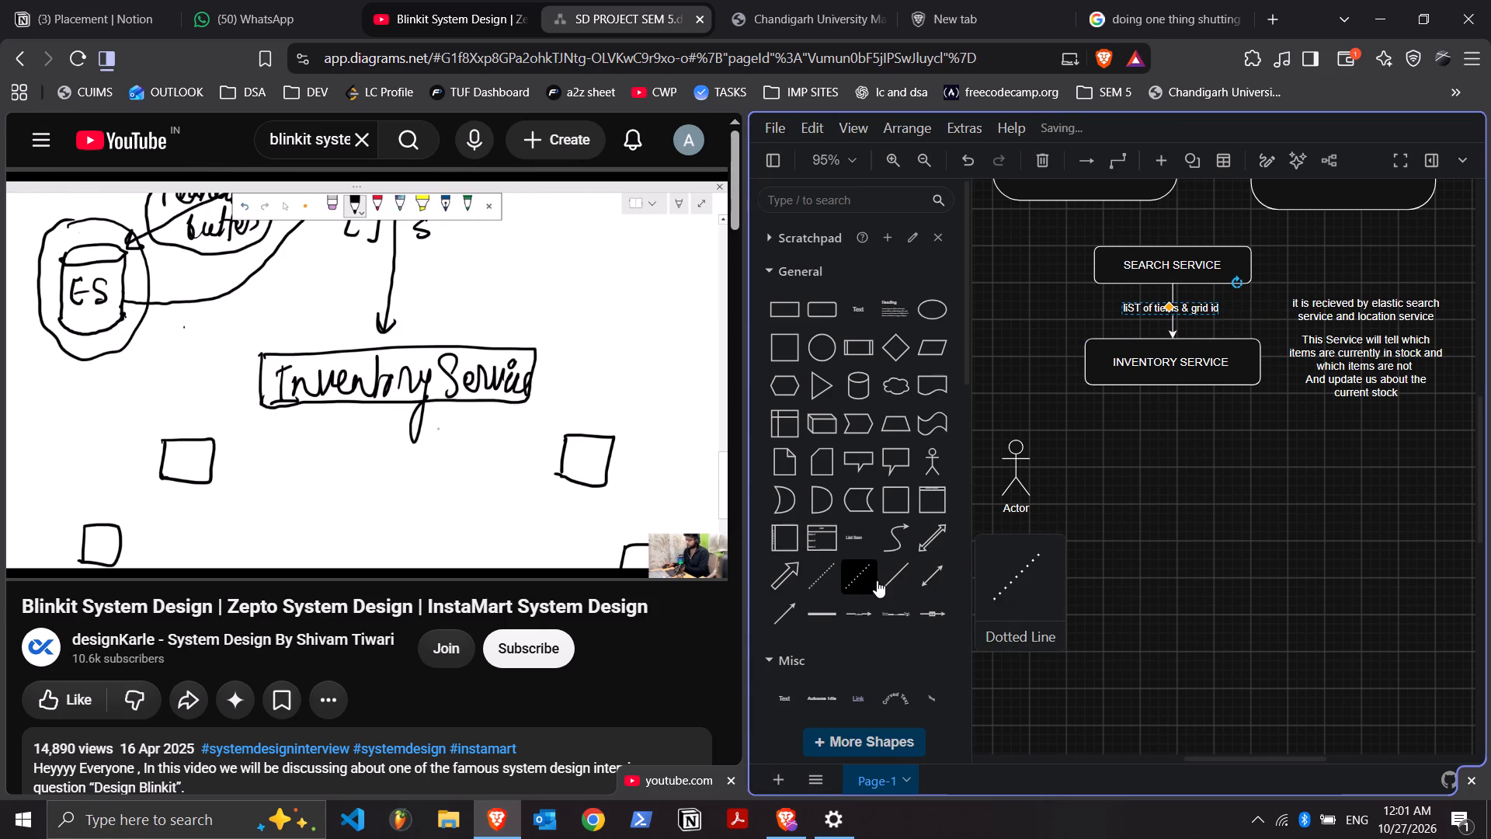
# Insert a directional connector below INVENTORY SERVICE and reshape it into a short horizontal arrow pointing right.
pyautogui.click(787, 617)
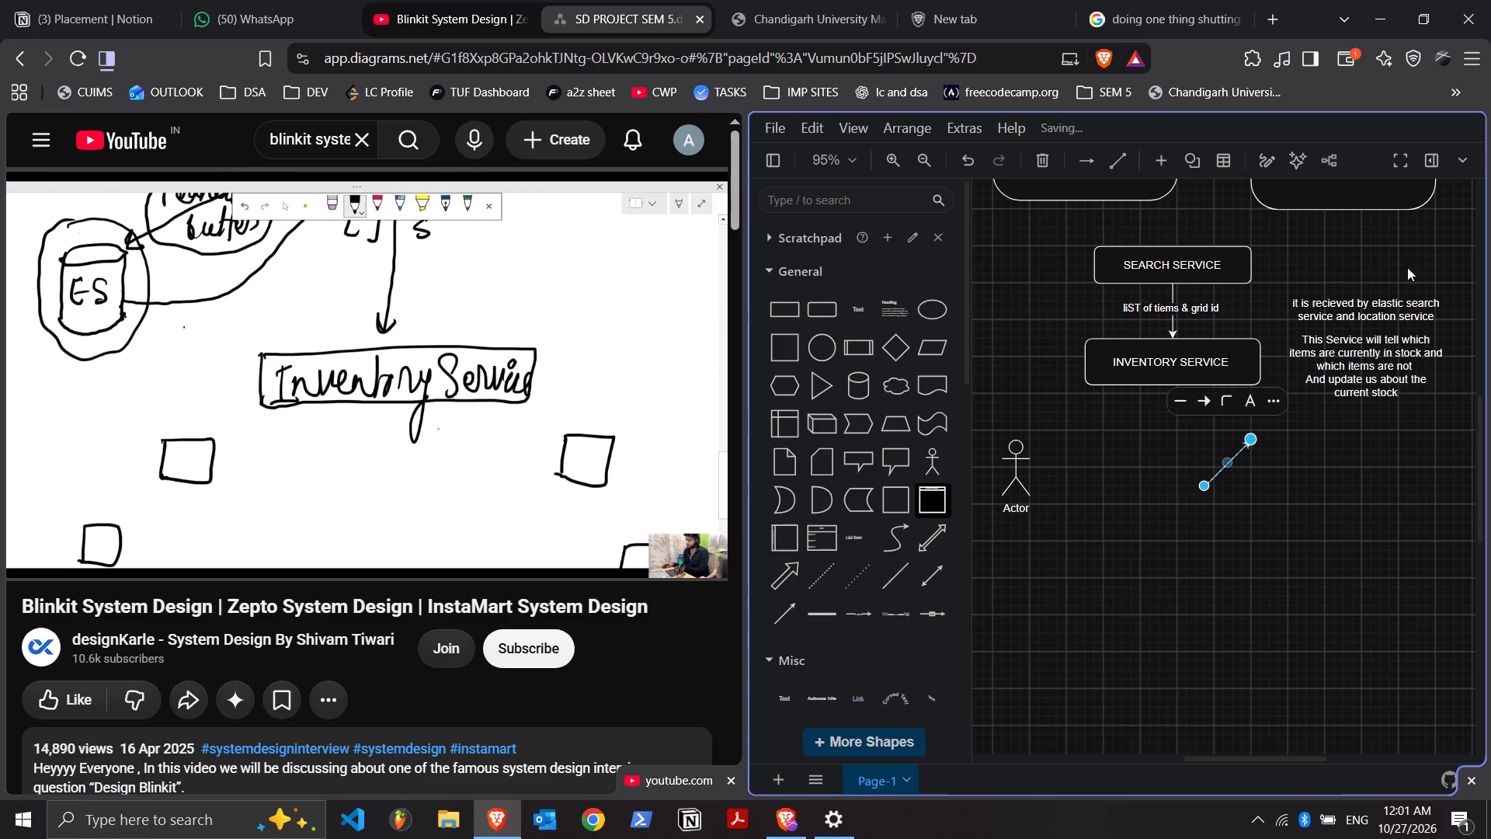
pyautogui.moveTo(1212, 473); pyautogui.dragTo(1200, 461)
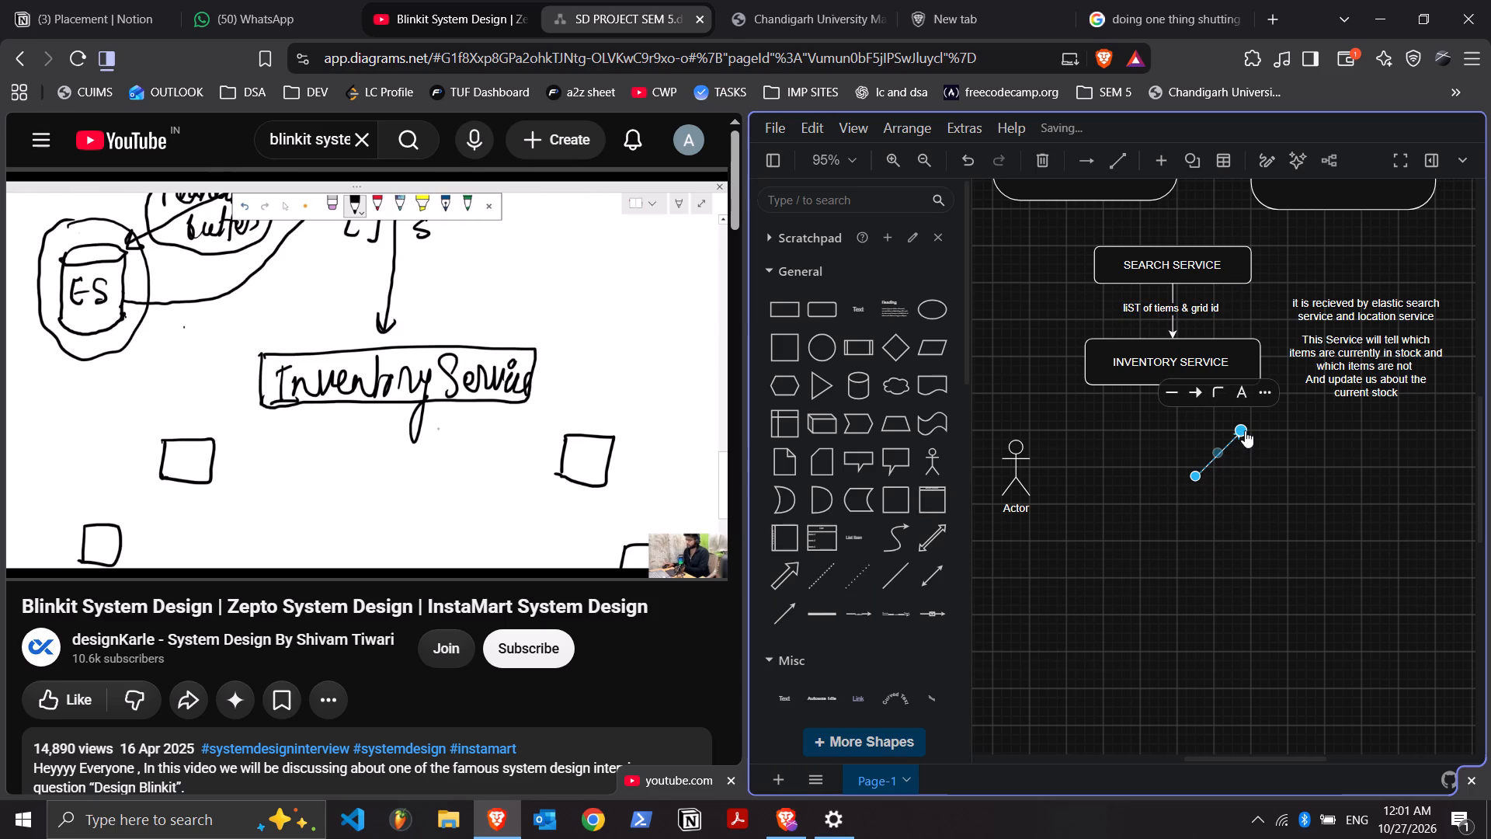
pyautogui.moveTo(1245, 430); pyautogui.dragTo(1272, 475)
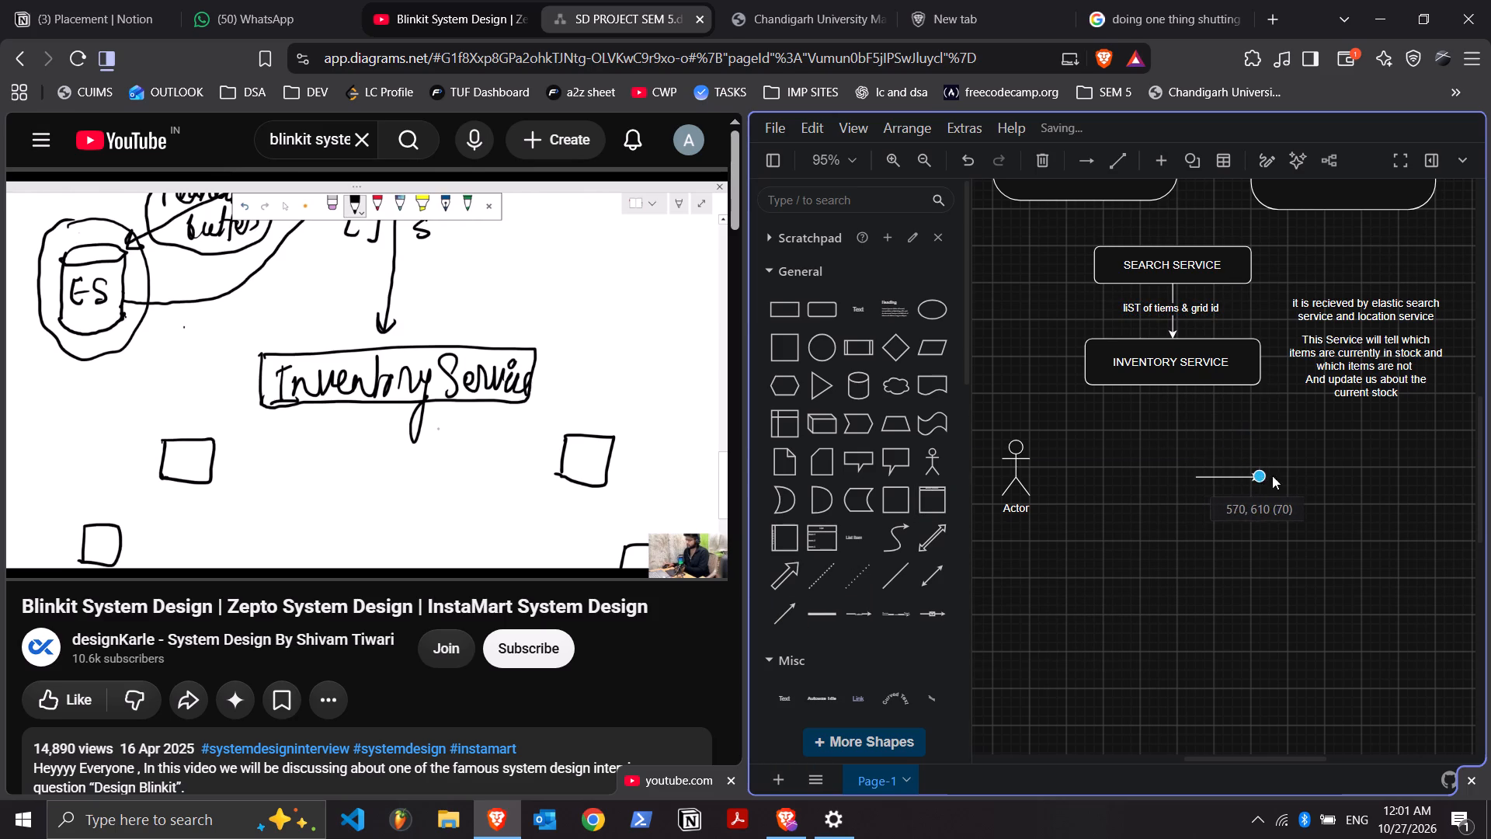
pyautogui.moveTo(1272, 475); pyautogui.dragTo(1274, 475)
pyautogui.moveTo(1253, 479); pyautogui.dragTo(1278, 300)
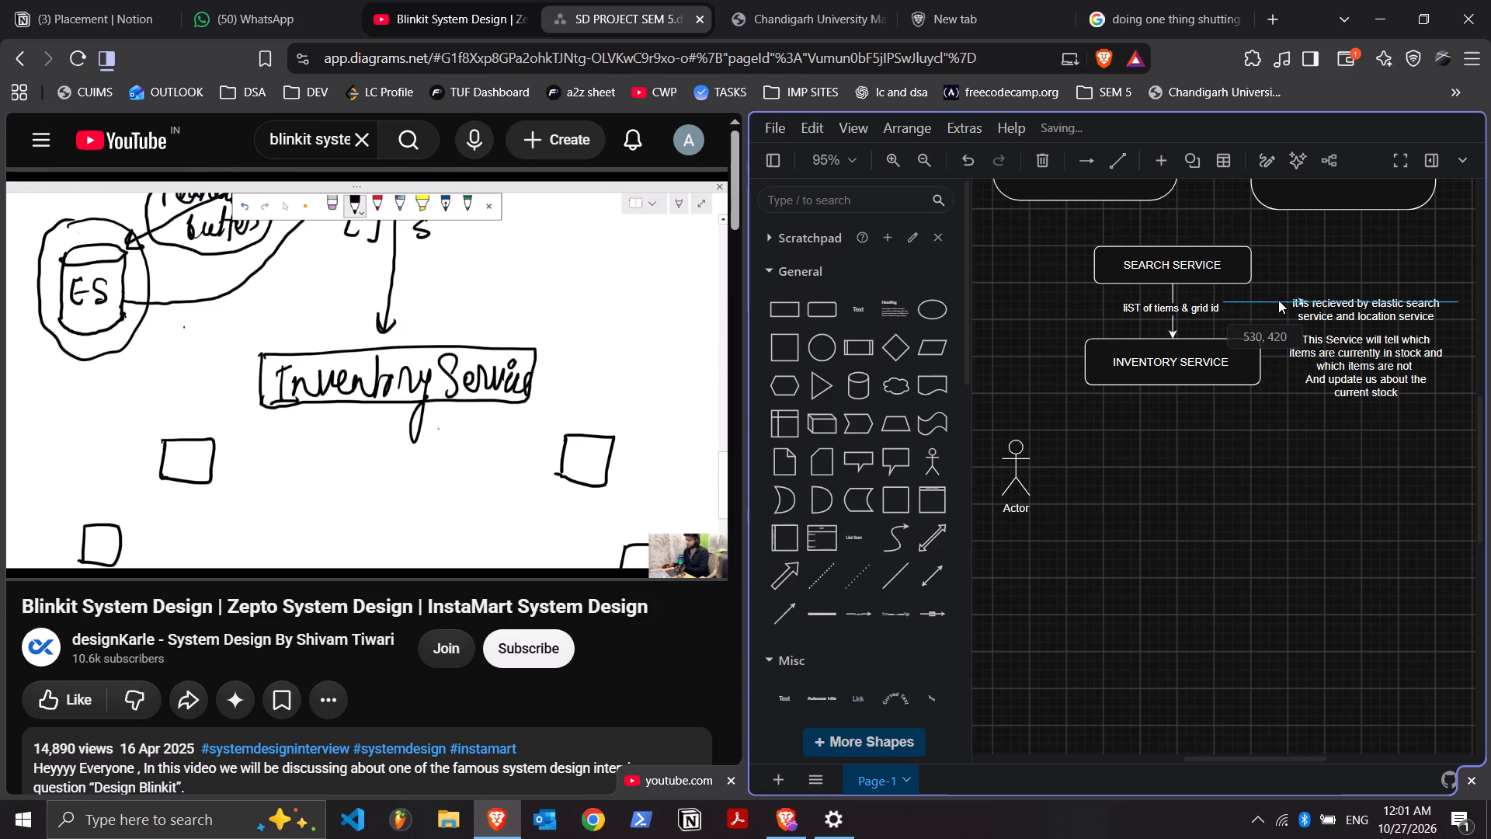
pyautogui.moveTo(1278, 300); pyautogui.dragTo(1248, 468)
pyautogui.moveTo(1268, 461); pyautogui.dragTo(1249, 467)
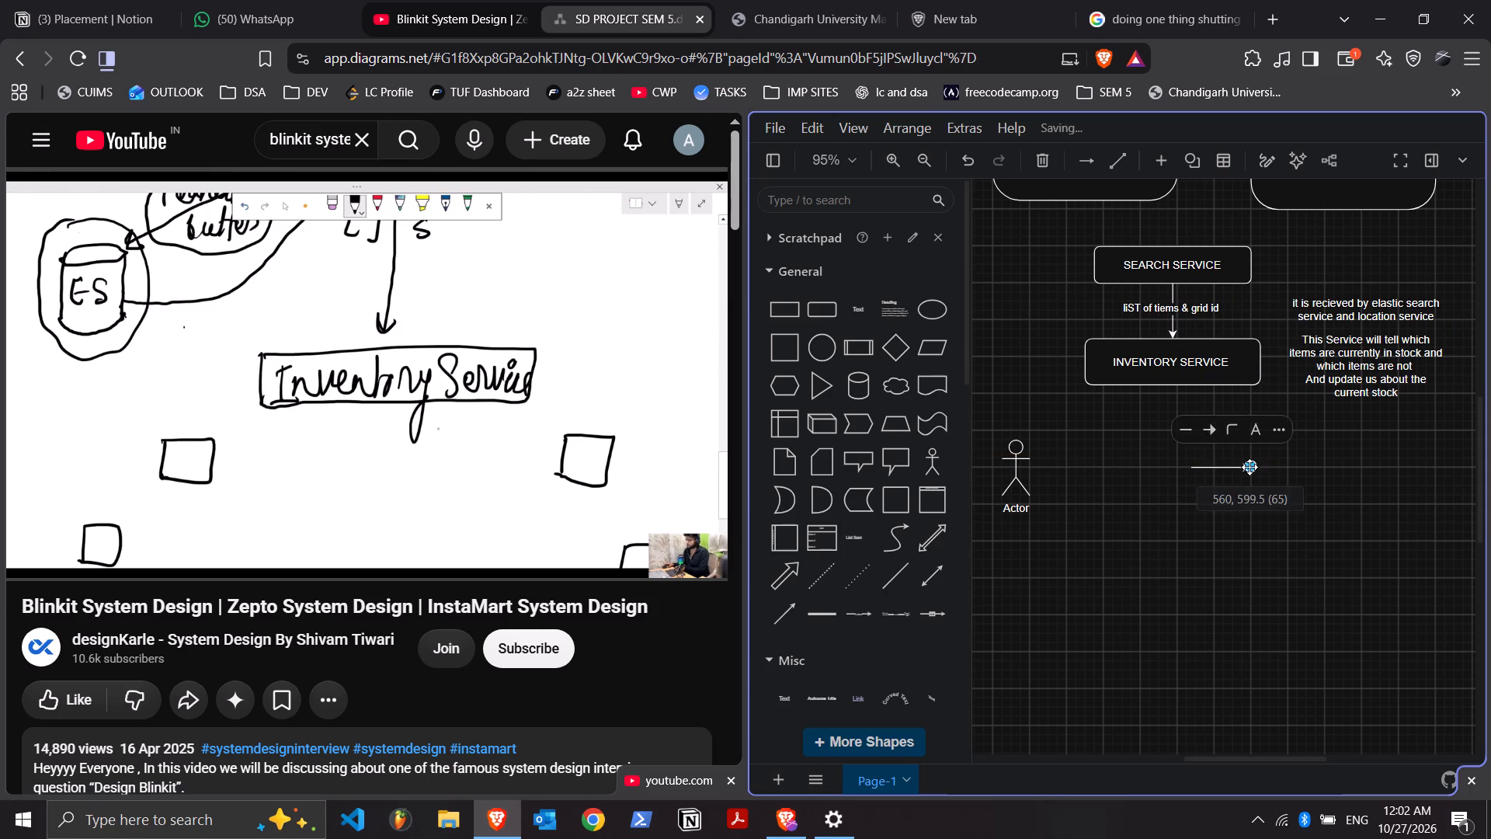
pyautogui.moveTo(1249, 467); pyautogui.dragTo(1246, 469)
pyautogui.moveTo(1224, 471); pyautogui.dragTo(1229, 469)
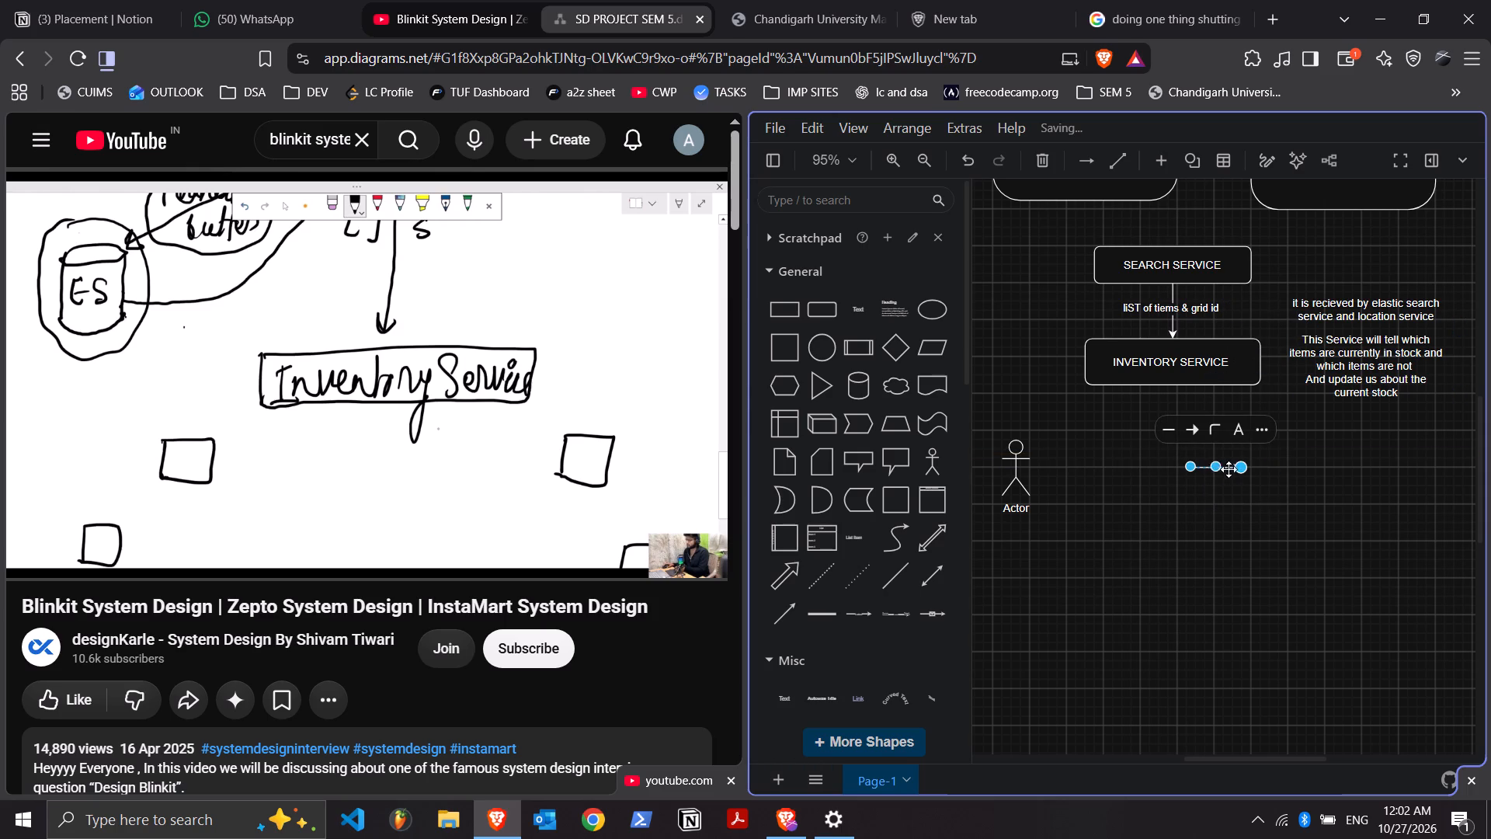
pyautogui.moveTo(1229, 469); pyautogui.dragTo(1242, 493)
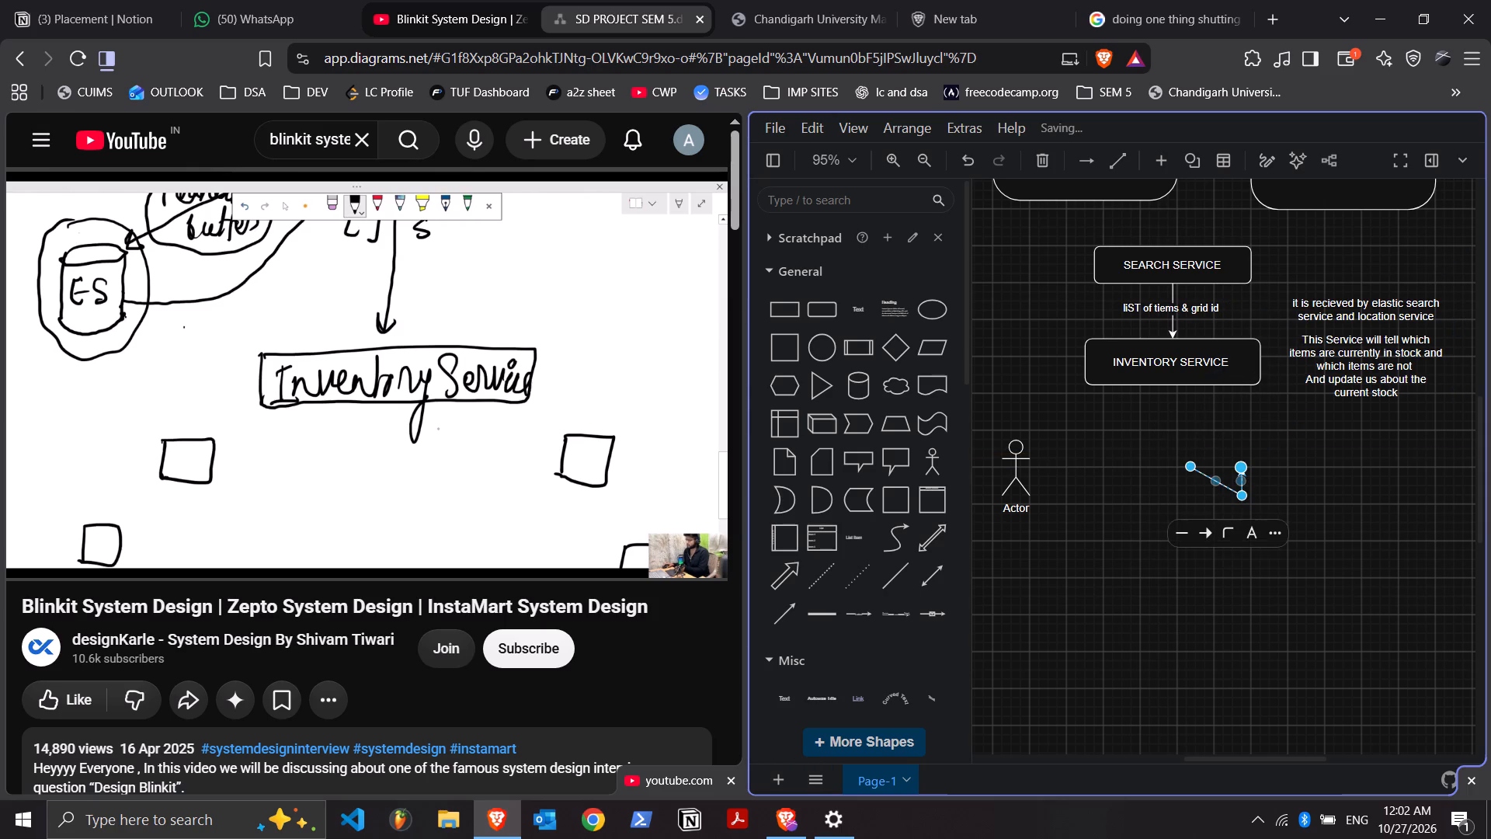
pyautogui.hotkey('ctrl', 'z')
# Place the short horizontal arrow between the "lIST of tiems & grid id" label and the elastic search and location service note.
pyautogui.moveTo(1204, 465); pyautogui.dragTo(1206, 461)
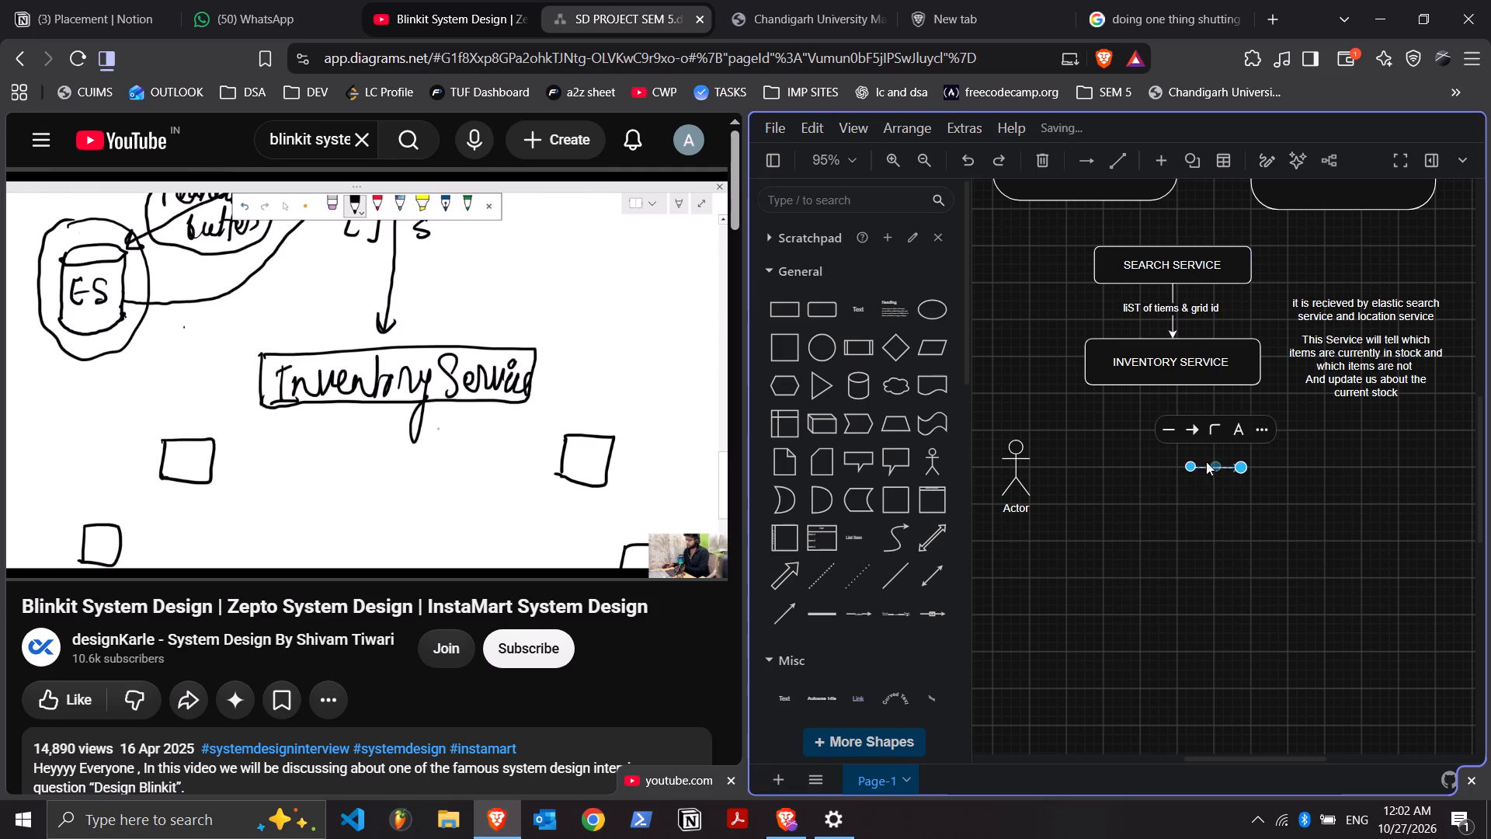
pyautogui.moveTo(1206, 461); pyautogui.dragTo(1239, 306)
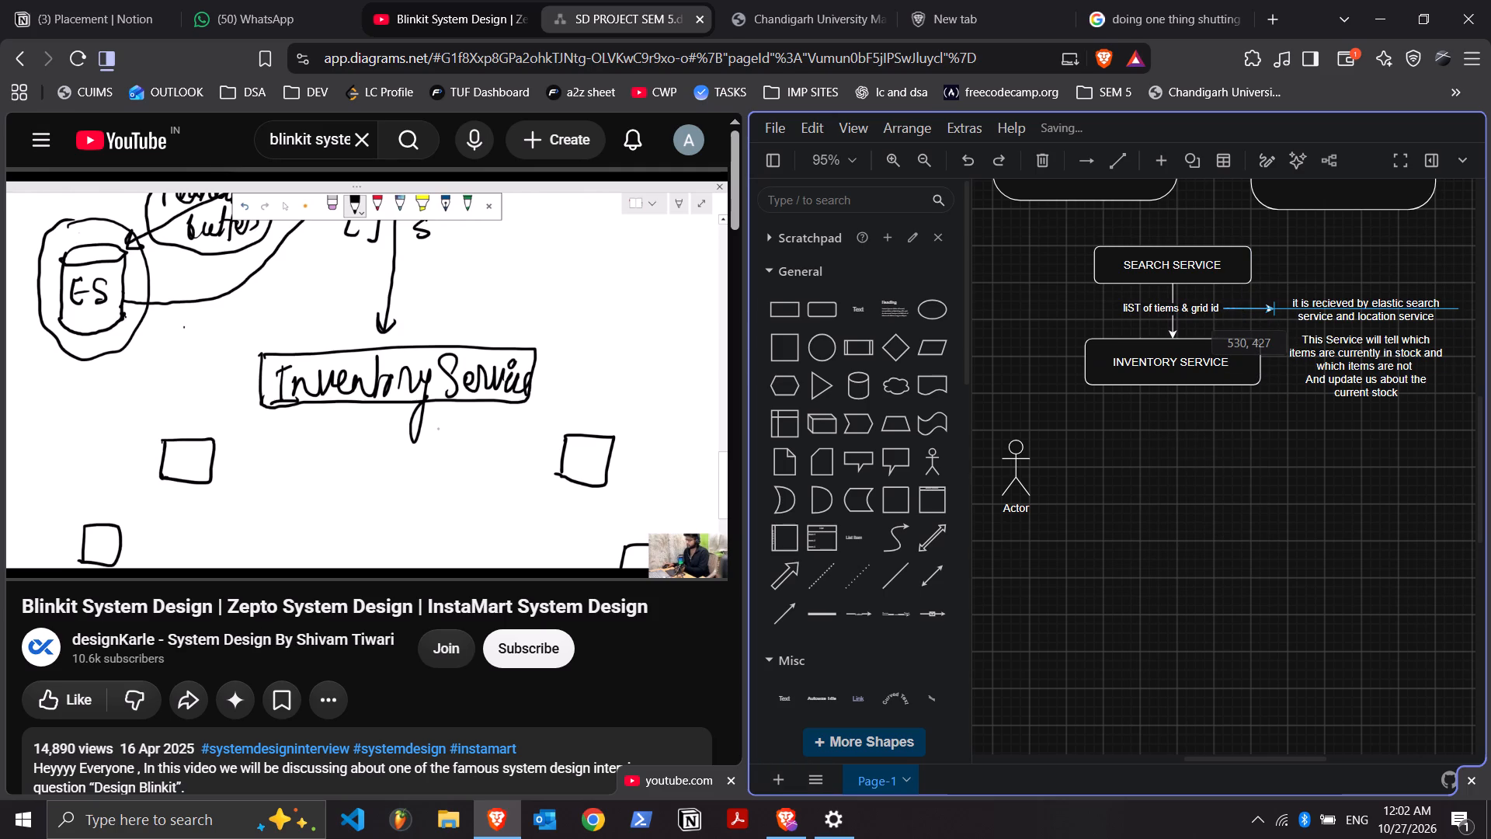
pyautogui.click(1260, 468)
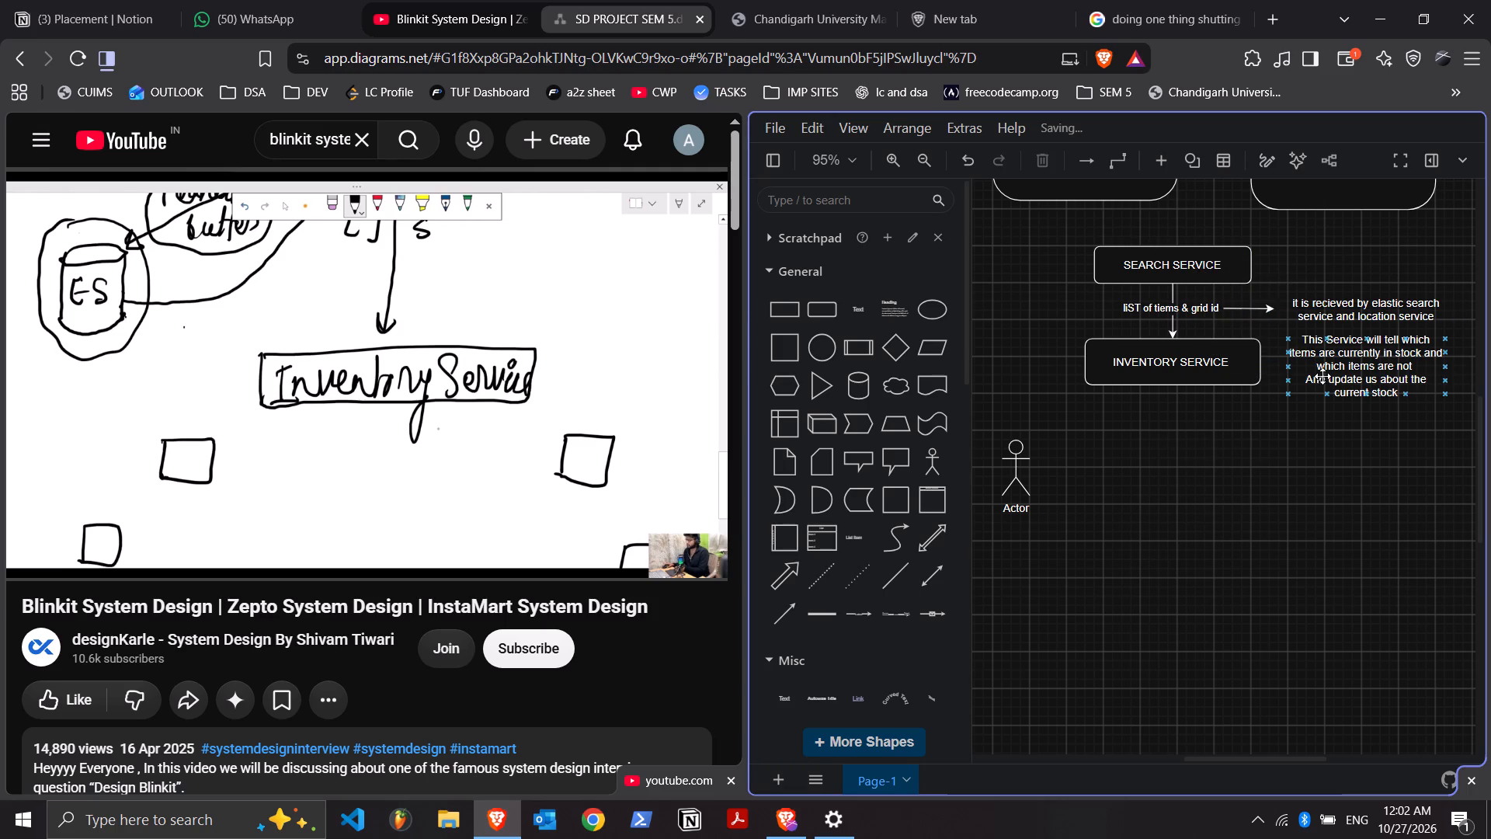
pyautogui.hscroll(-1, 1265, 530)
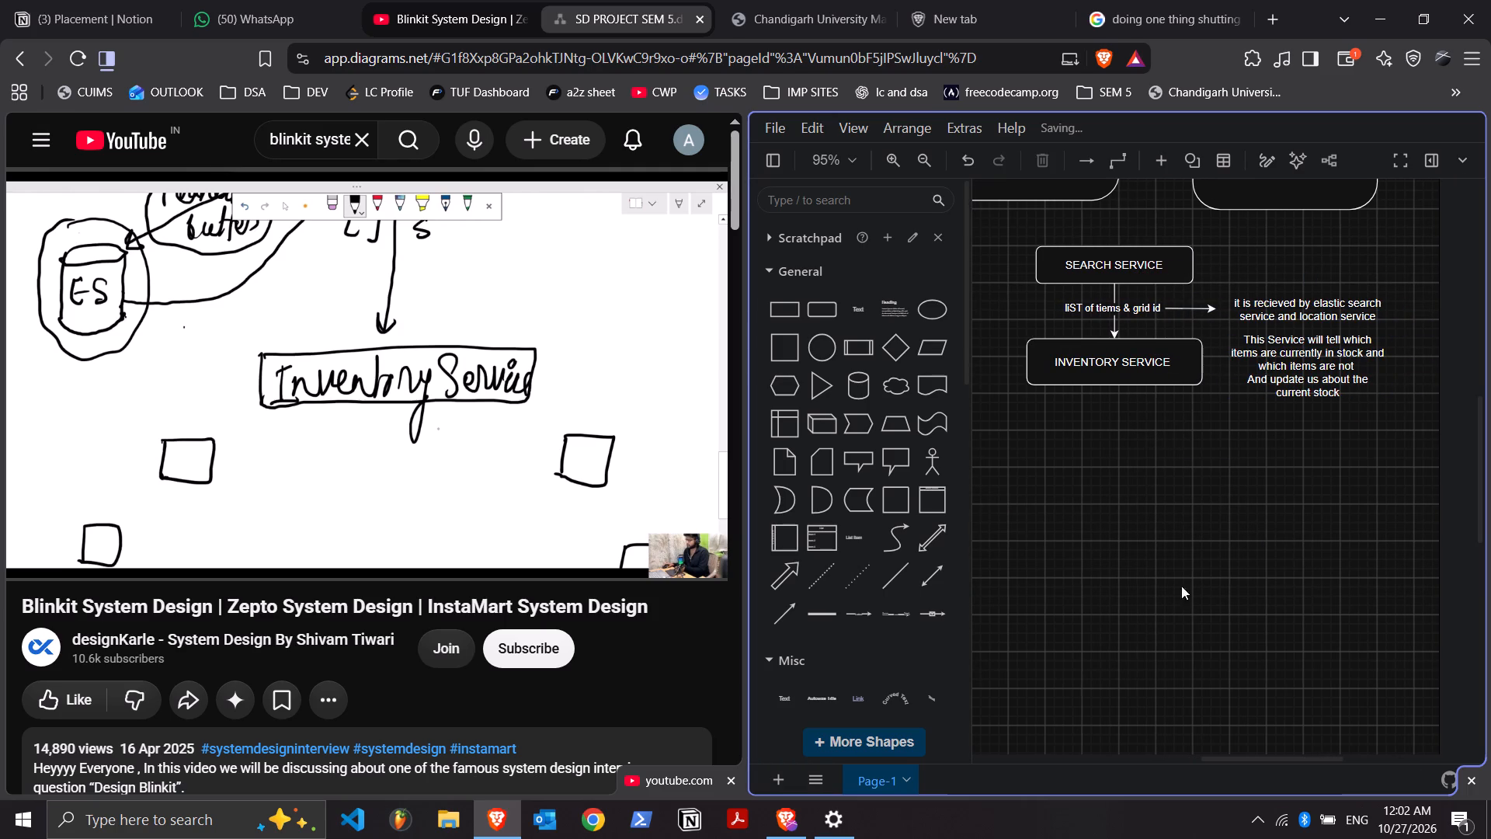
# Move the note about items currently in stock farther to the right of INVENTORY SERVICE, widening the gap between them.
pyautogui.moveTo(1281, 356); pyautogui.dragTo(1326, 358)
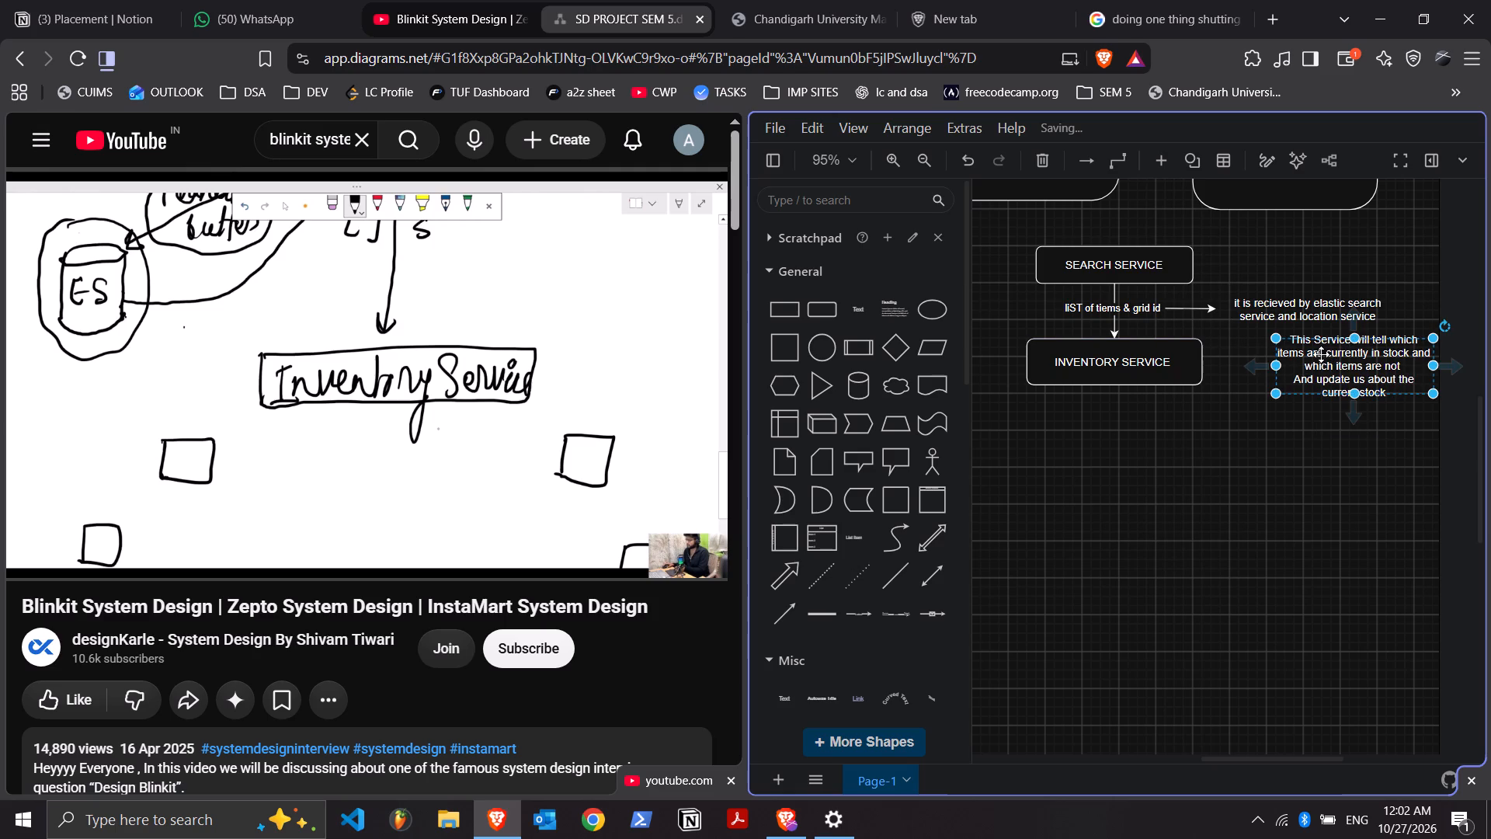
pyautogui.click(1159, 523)
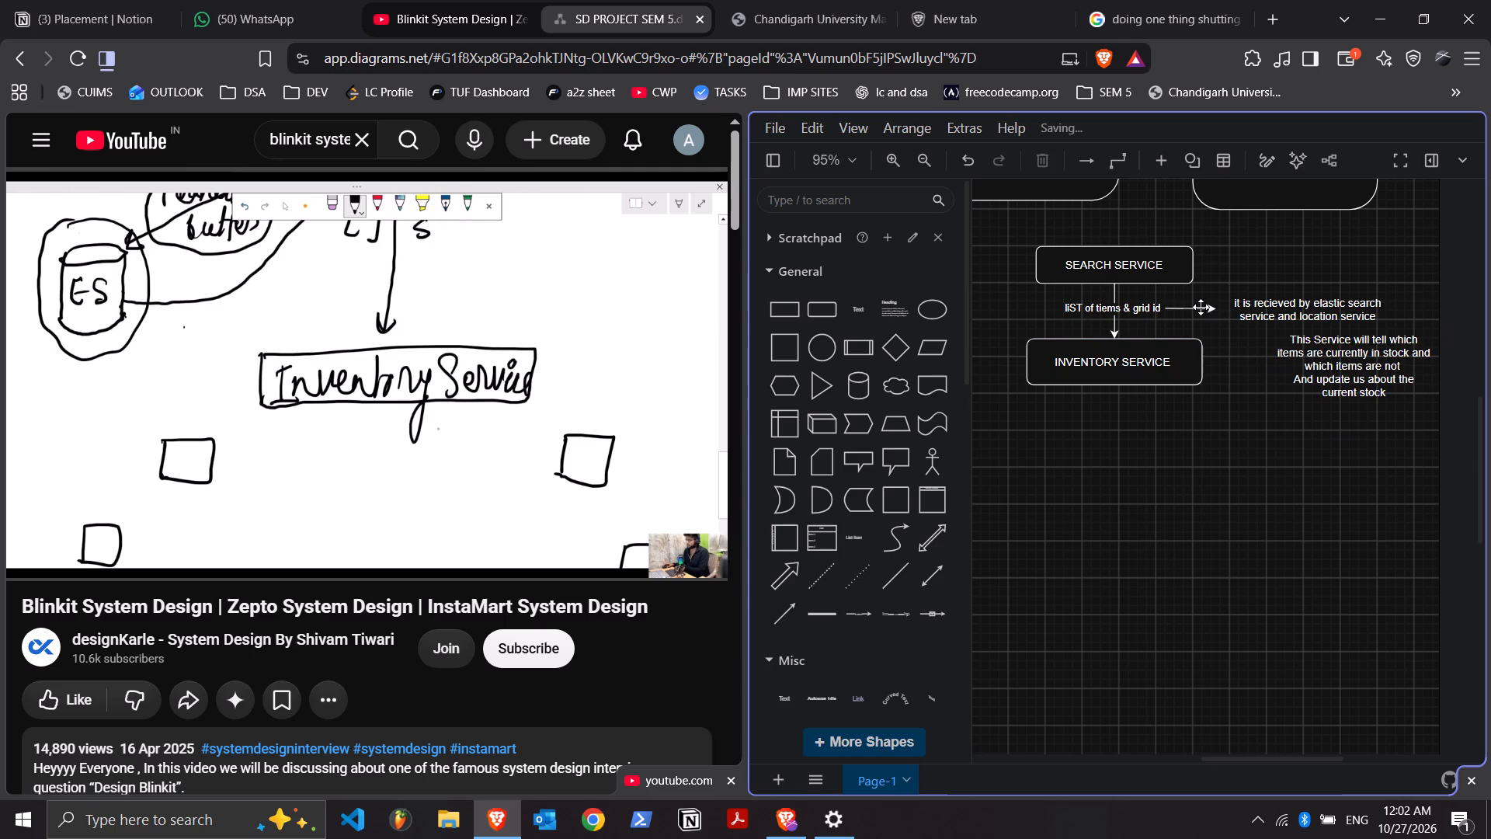
# Duplicate the short horizontal arrow and place the copy between INVENTORY SERVICE and the note about items currently in stock.
pyautogui.click(1200, 308)
pyautogui.hotkey('ctrl', 'c')
pyautogui.click(1235, 370)
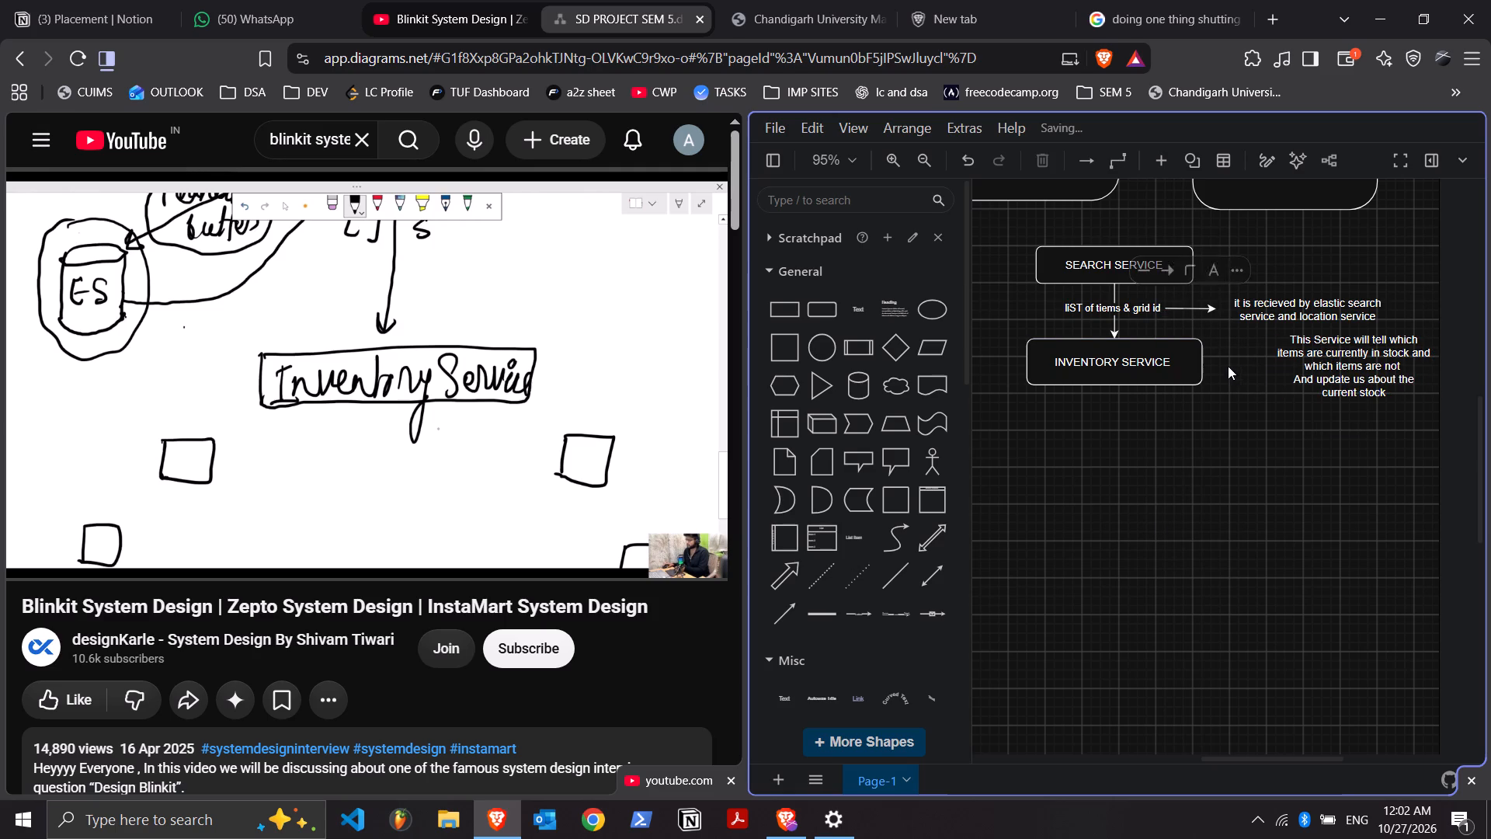
pyautogui.click(1222, 355)
pyautogui.hotkey('ctrl', 'v')
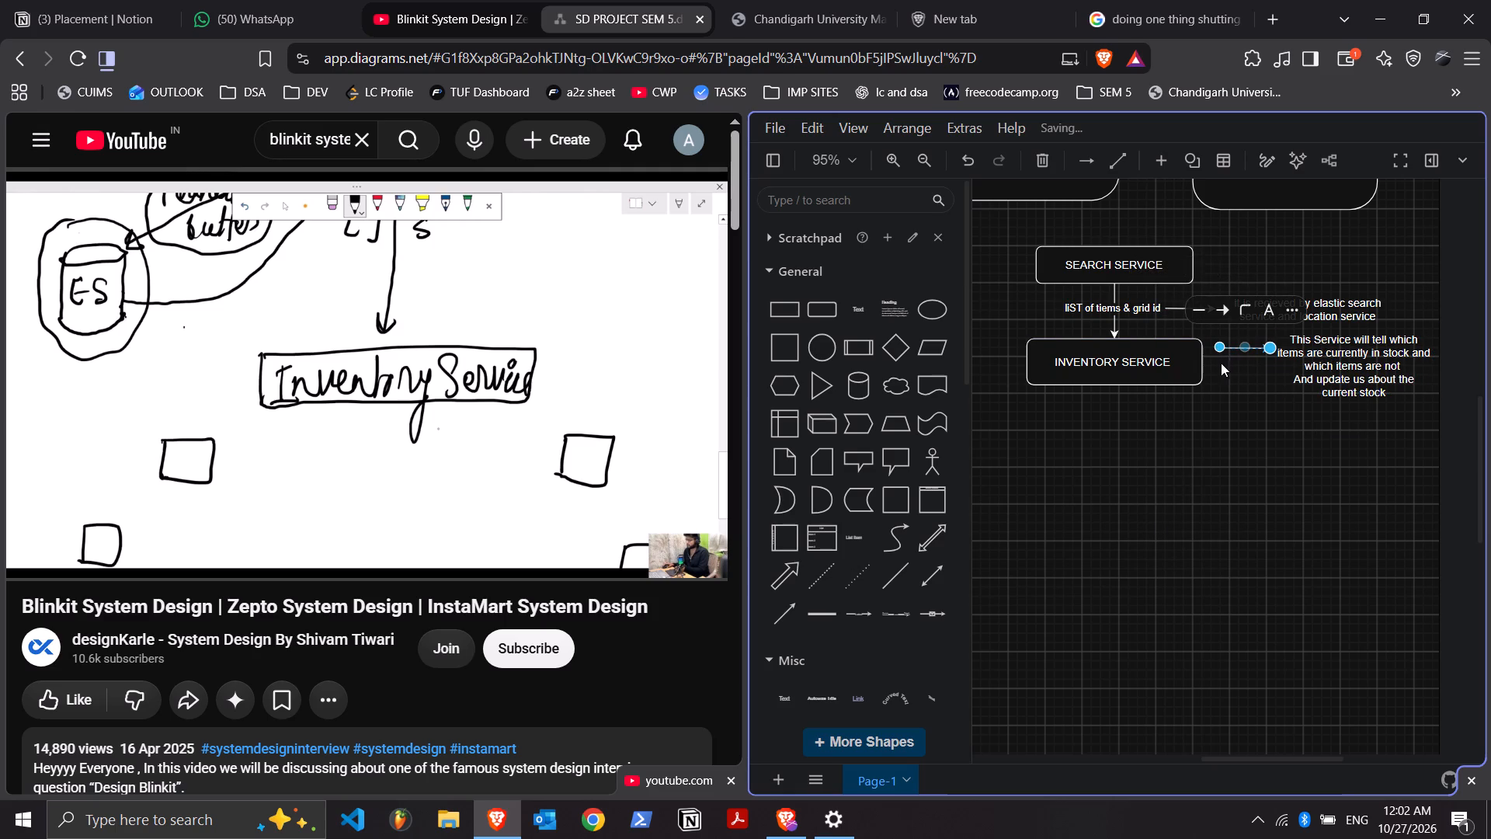
pyautogui.click(1240, 527)
pyautogui.moveTo(1246, 346); pyautogui.dragTo(1238, 357)
pyautogui.click(1238, 354)
pyautogui.click(1258, 454)
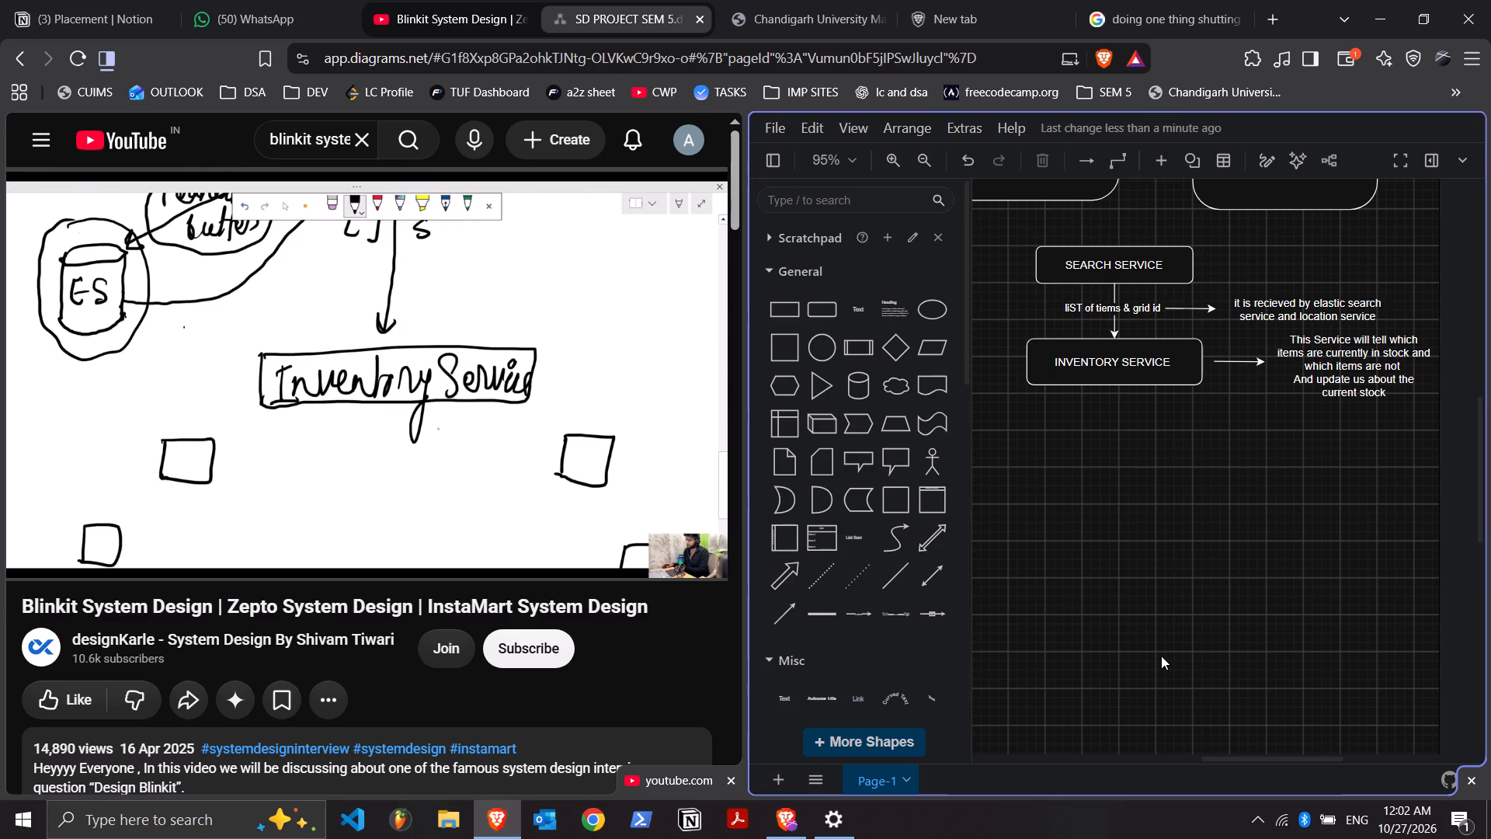
# Resume the tutorial video, rewind to replay the explanation of the boxes below Inventory Service, and pause it at about 29:03.
pyautogui.click(237, 374)
pyautogui.scroll(4, 237, 374)
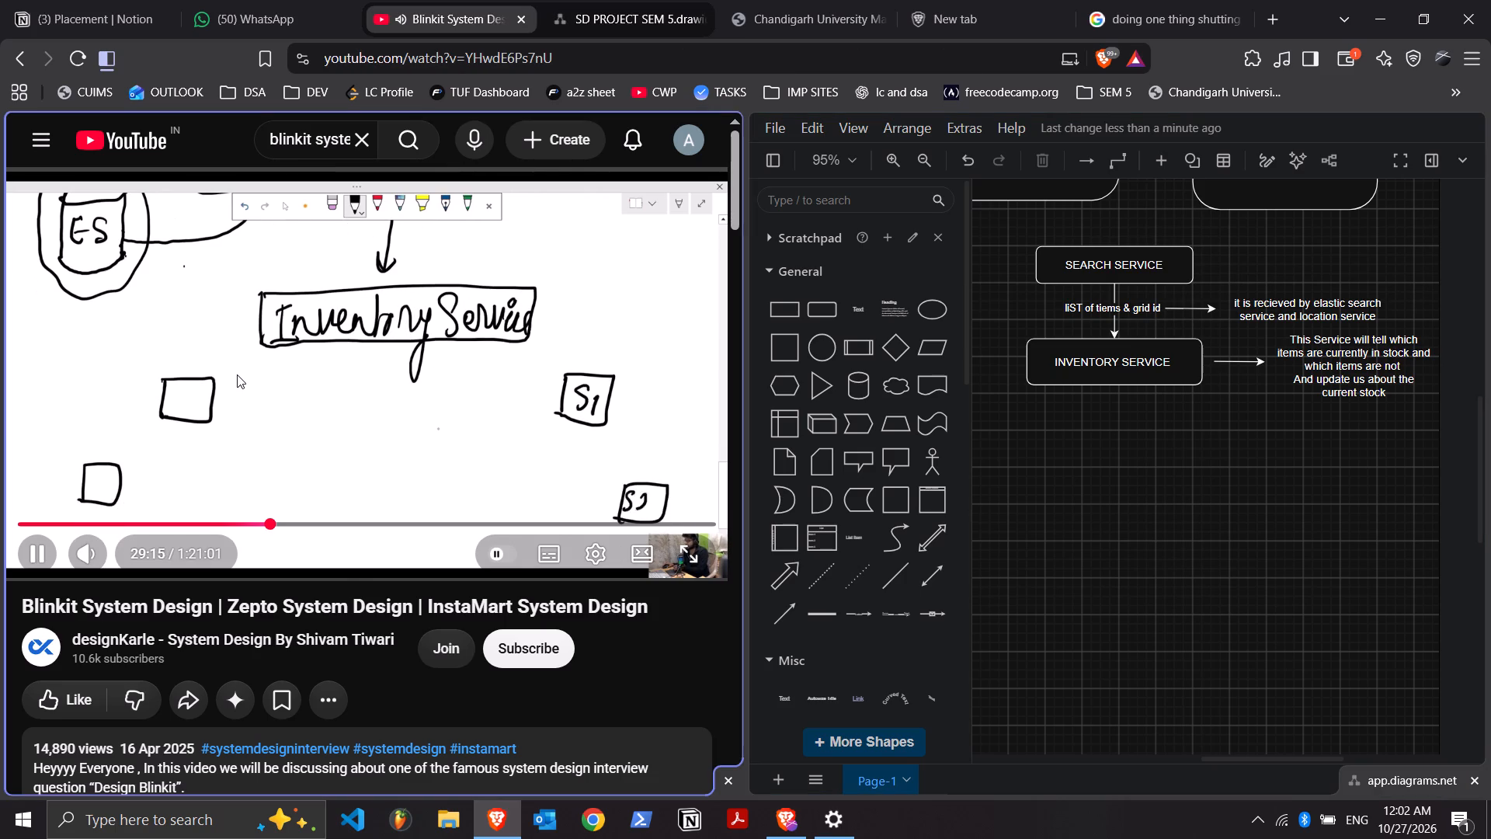
pyautogui.press('Left')
pyautogui.press('Left')
pyautogui.press('Left')
pyautogui.press('Left')
pyautogui.press('Left')
pyautogui.press('Left')
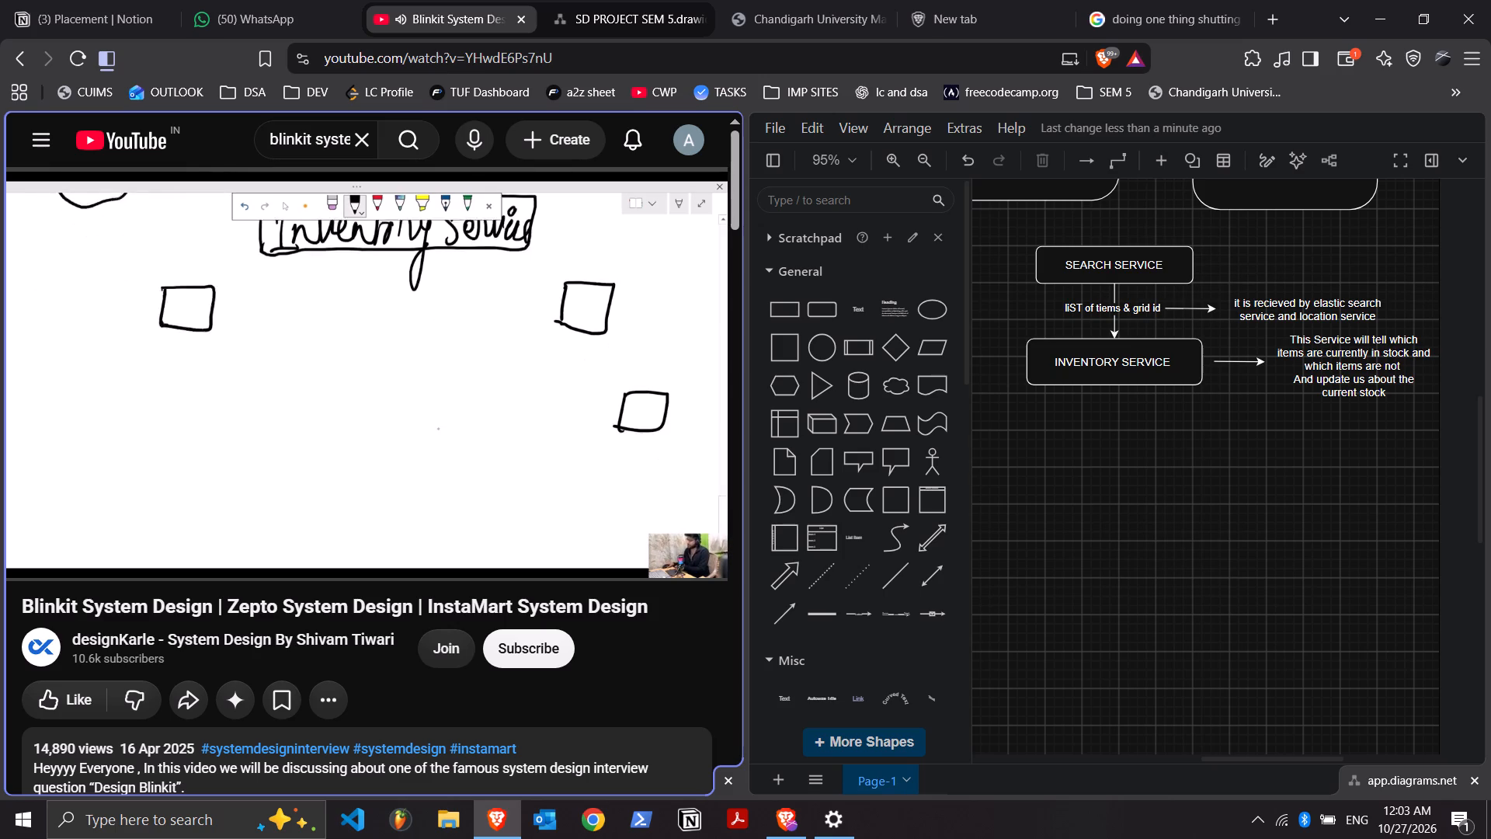
pyautogui.press('space')
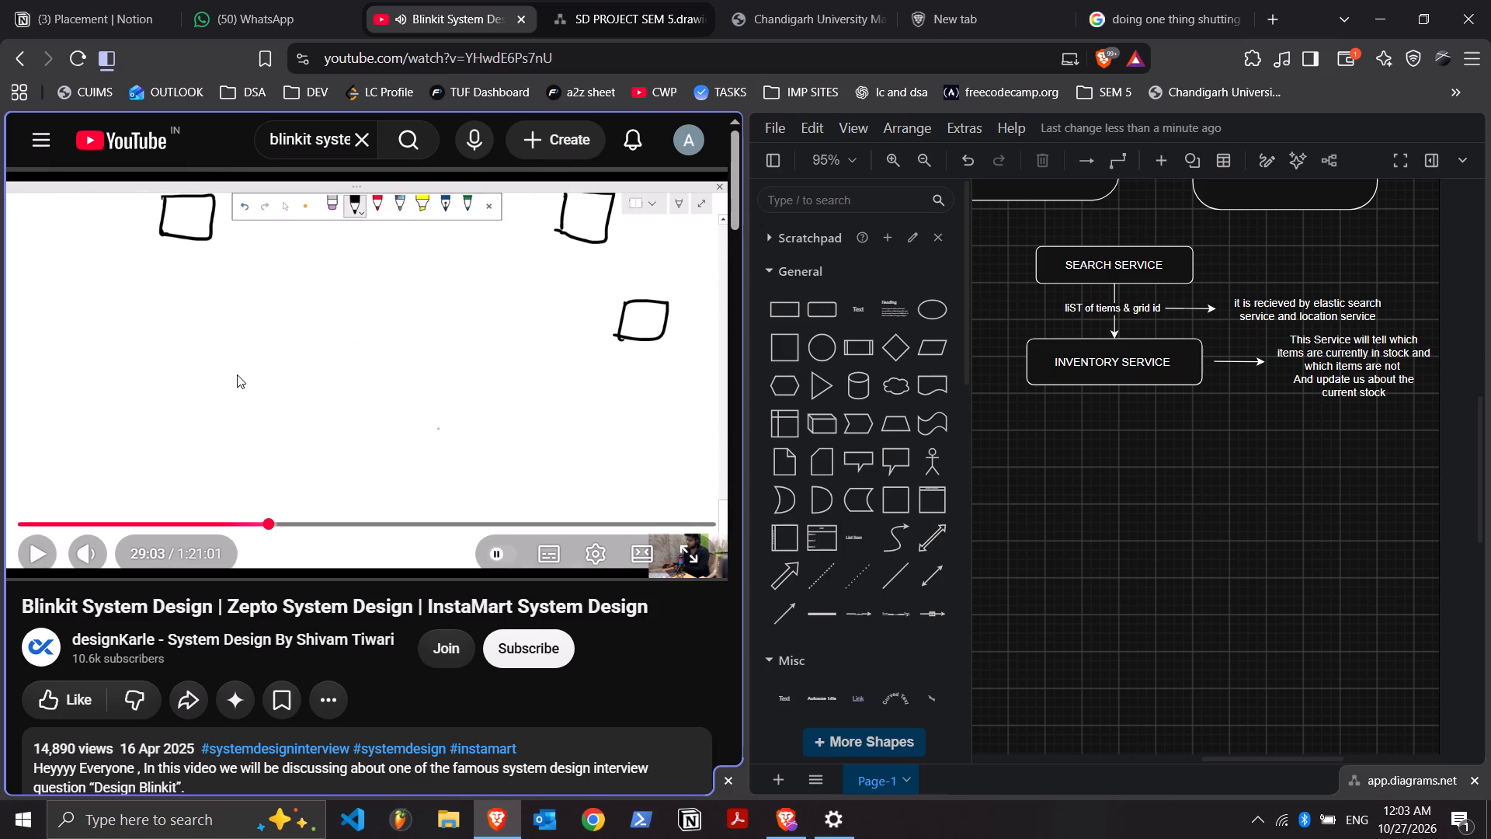
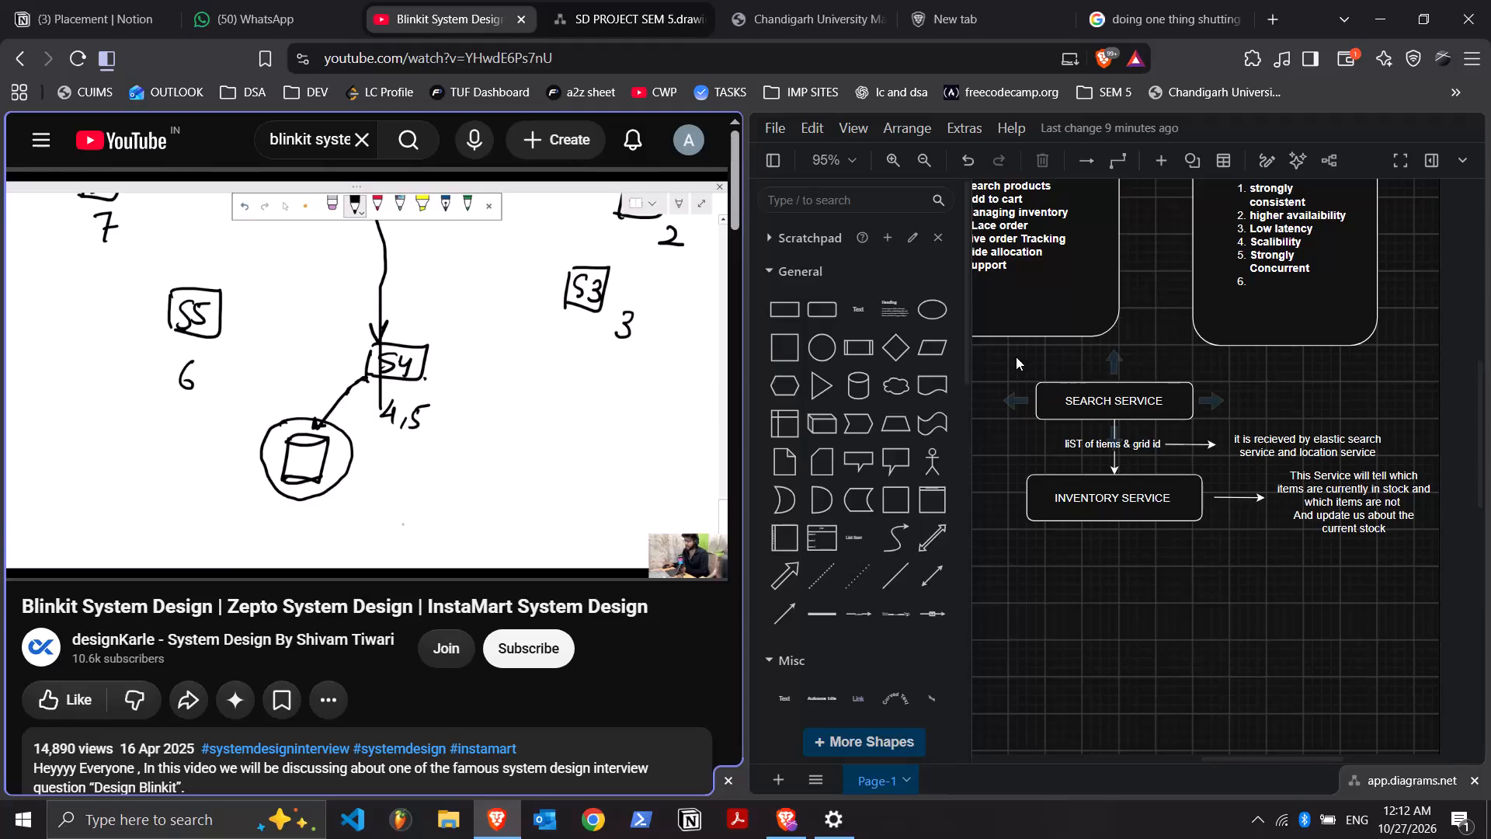
# Cut the SEARCH SERVICE and INVENTORY SERVICE group with its notes and arrows, and paste it into the empty area below the stick figure.
pyautogui.moveTo(1016, 357); pyautogui.dragTo(1413, 601)
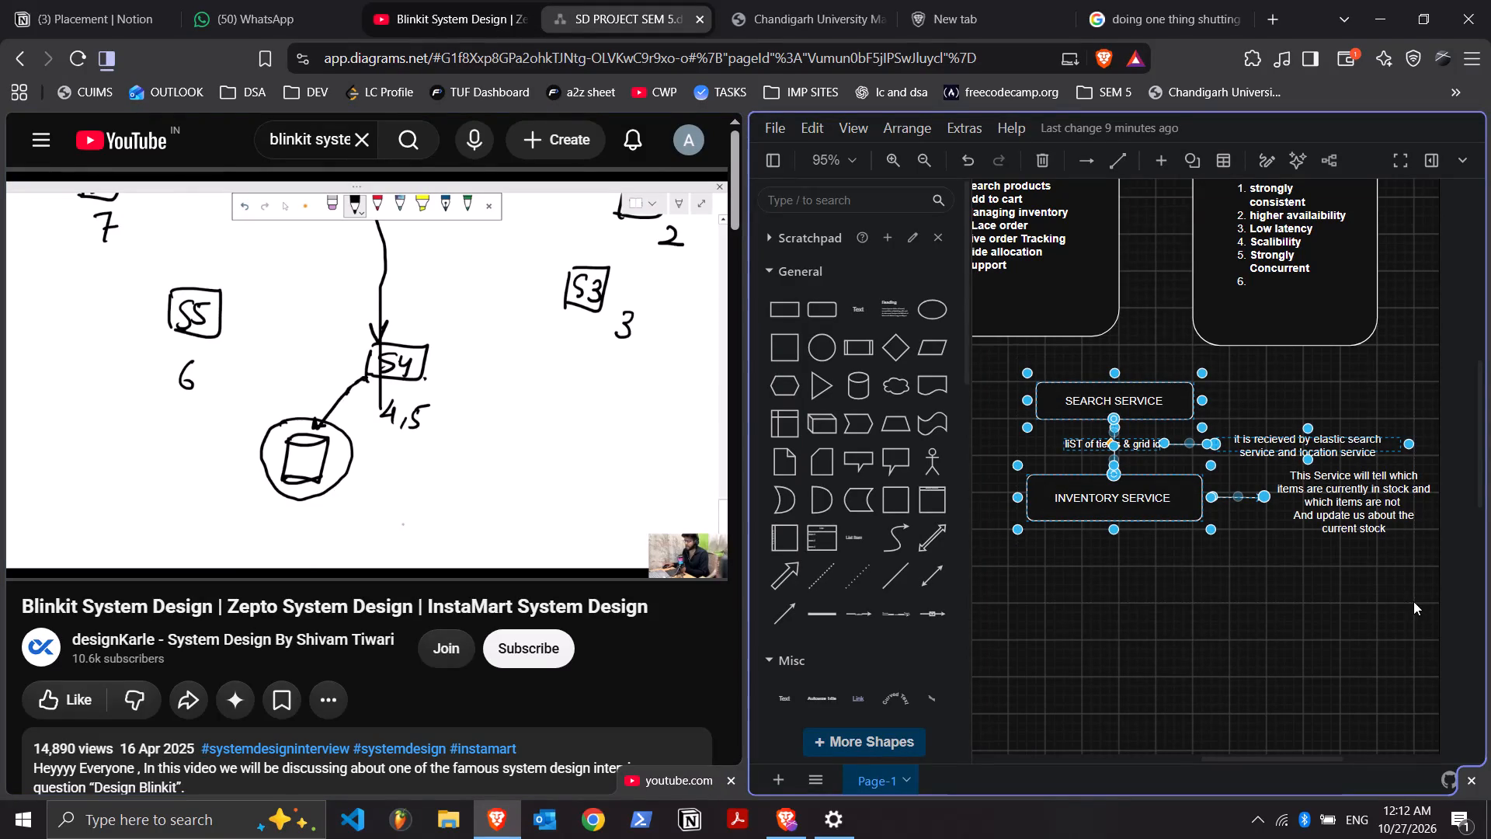
pyautogui.hotkey('alt', 'Down')
pyautogui.hotkey('alt', 'Down')
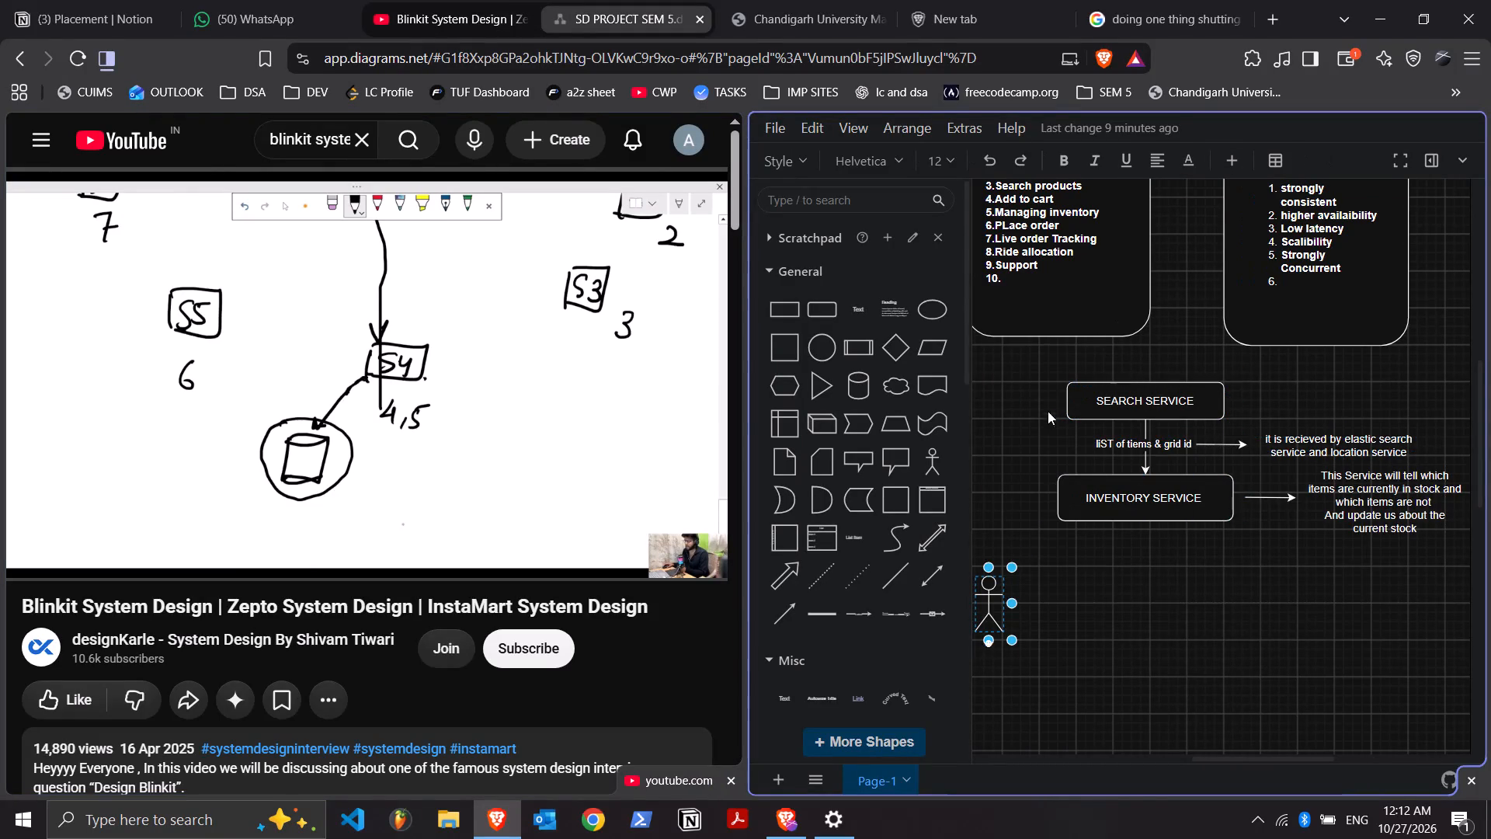
pyautogui.click(981, 364)
pyautogui.moveTo(998, 359); pyautogui.dragTo(1006, 416)
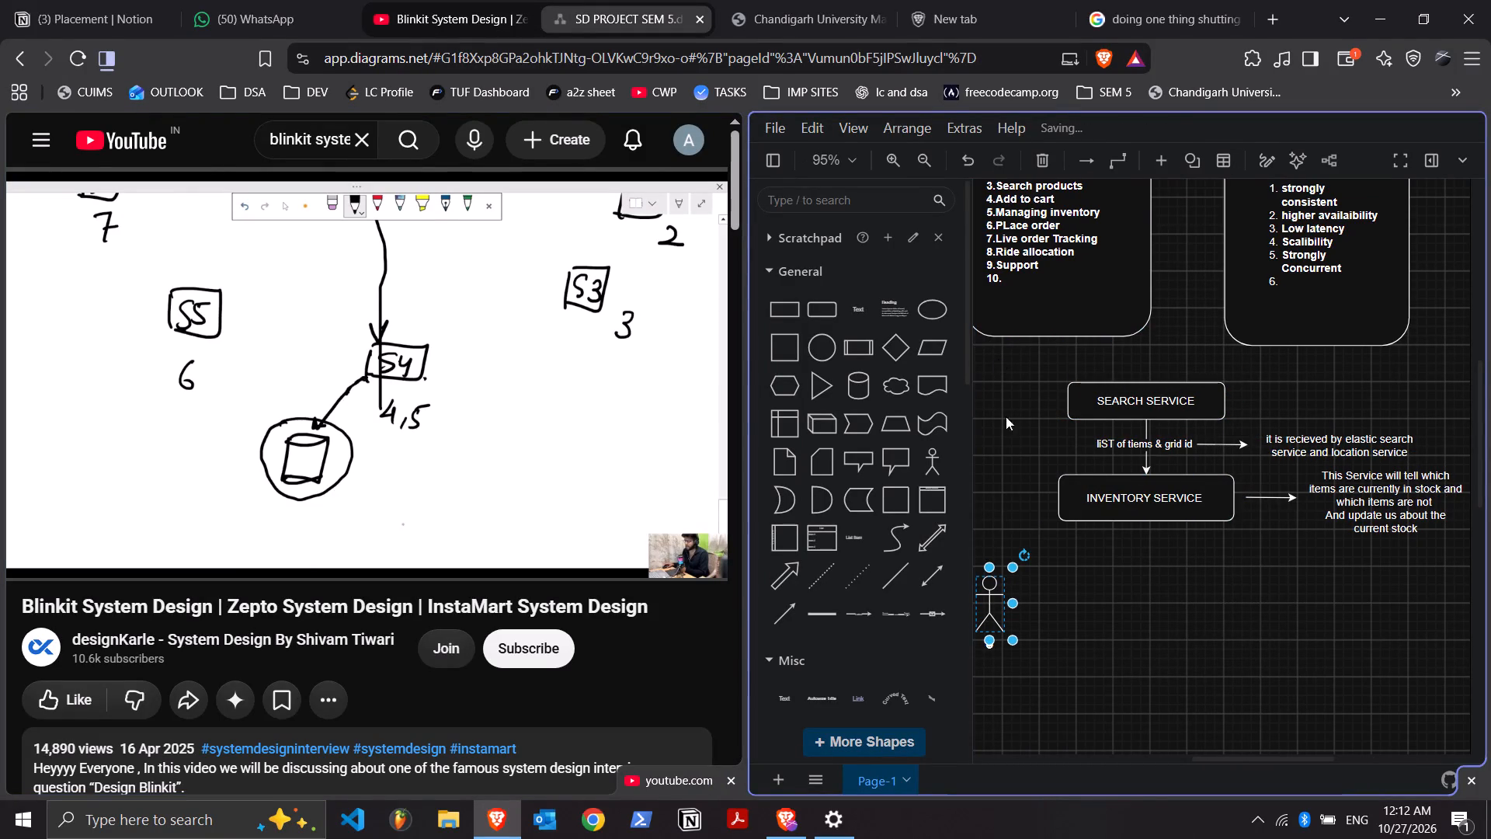
pyautogui.moveTo(1006, 416); pyautogui.dragTo(1479, 690)
pyautogui.hotkey('alt', 'Down')
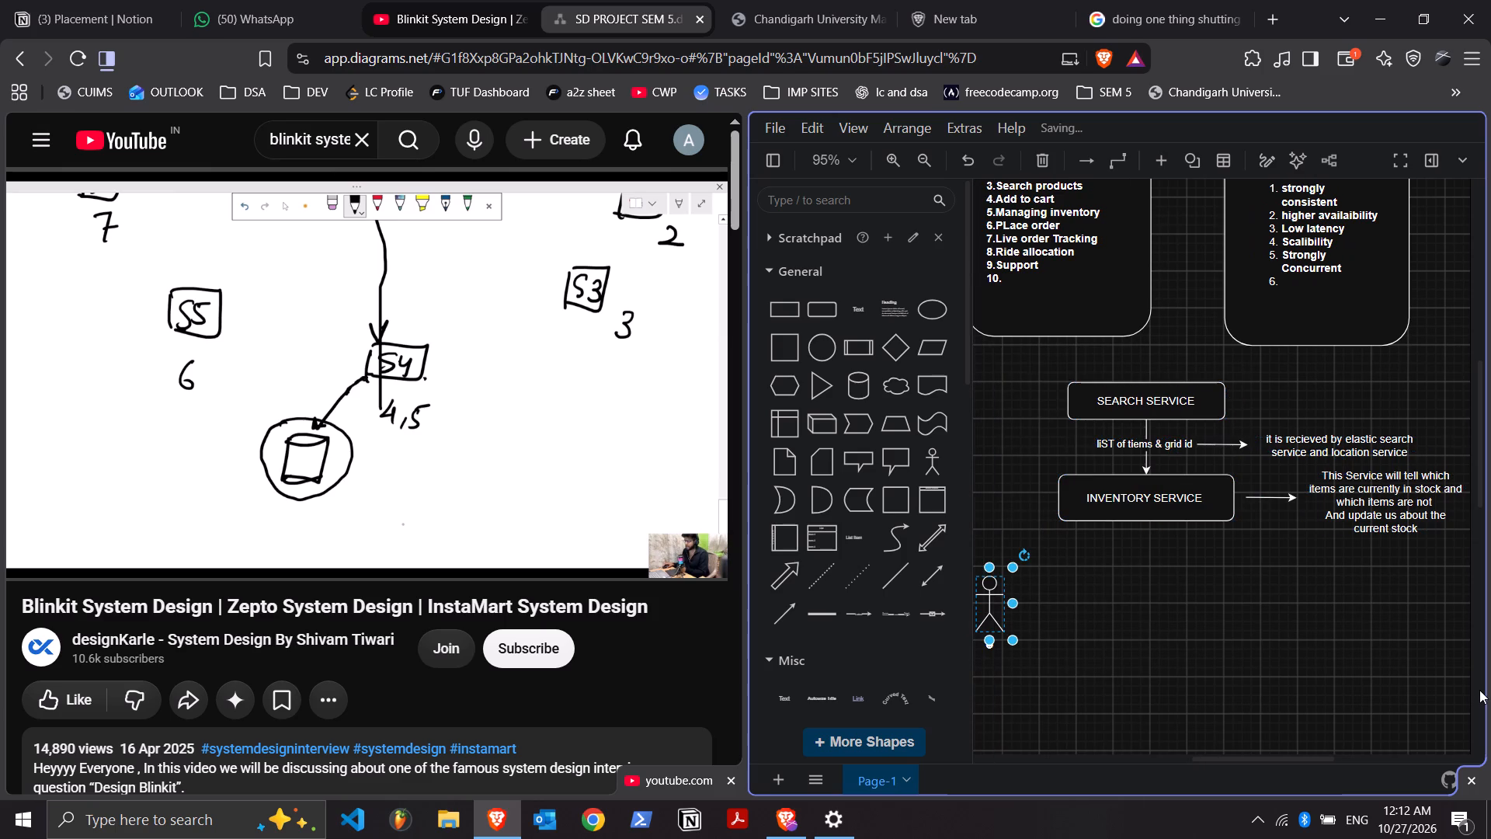
pyautogui.moveTo(999, 361); pyautogui.dragTo(1490, 772)
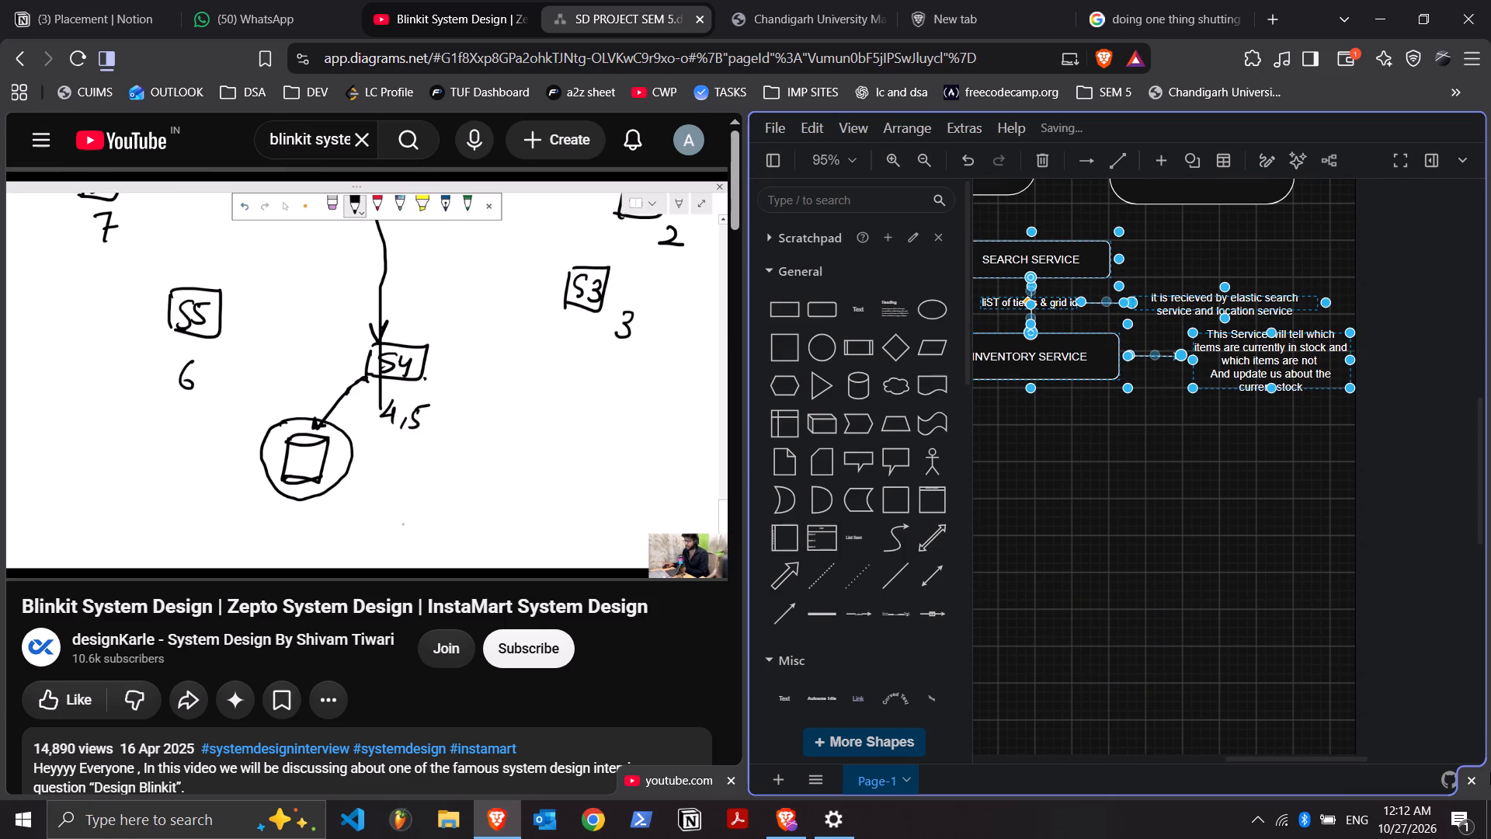
pyautogui.hotkey('ctrl', 'x')
pyautogui.hscroll(3, 1360, 647)
pyautogui.scroll(1, 1360, 647)
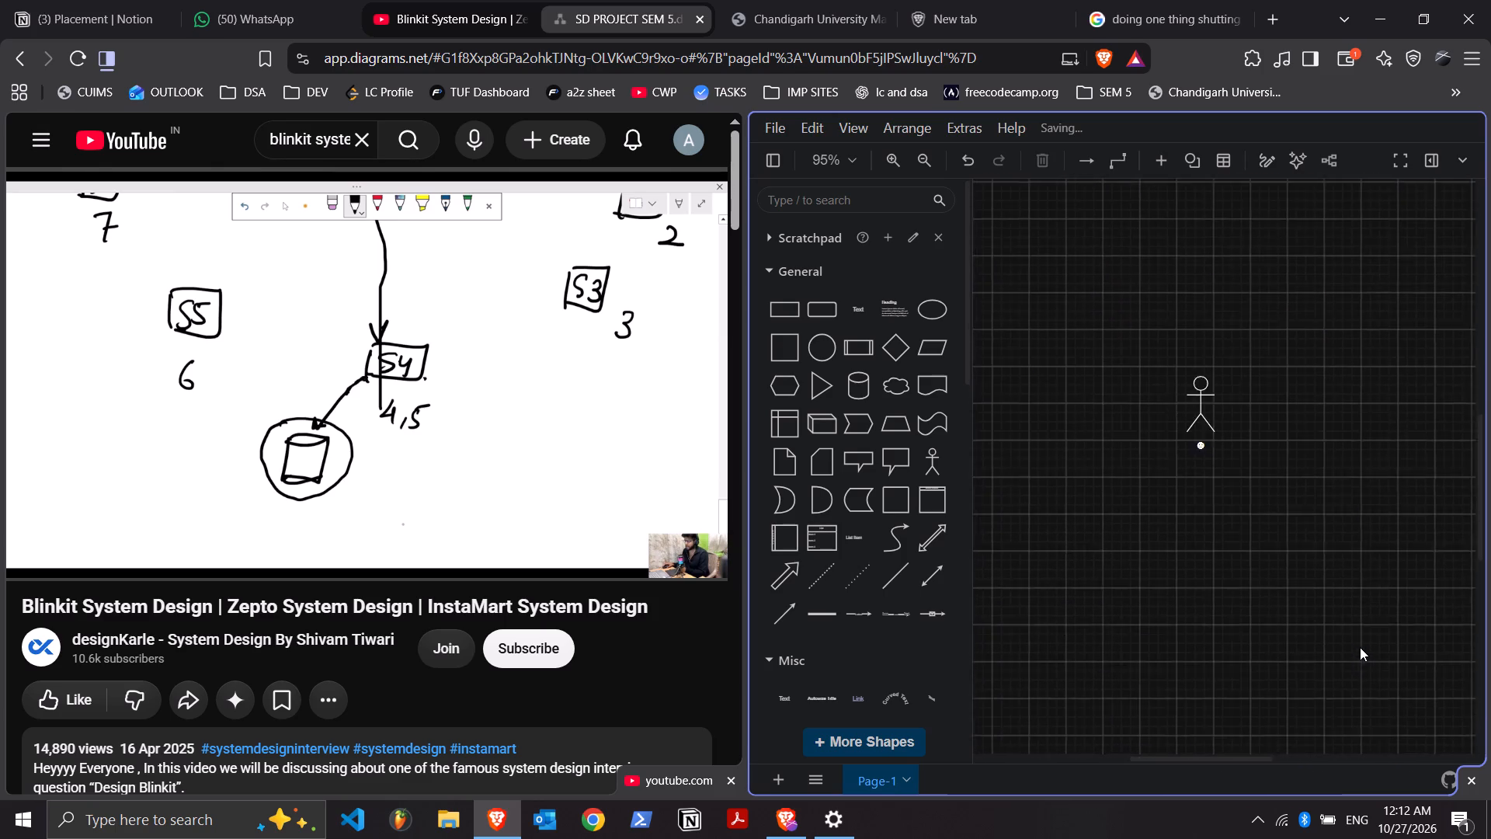
pyautogui.scroll(1, 1360, 647)
pyautogui.scroll(-3, 1360, 647)
pyautogui.click(1103, 580)
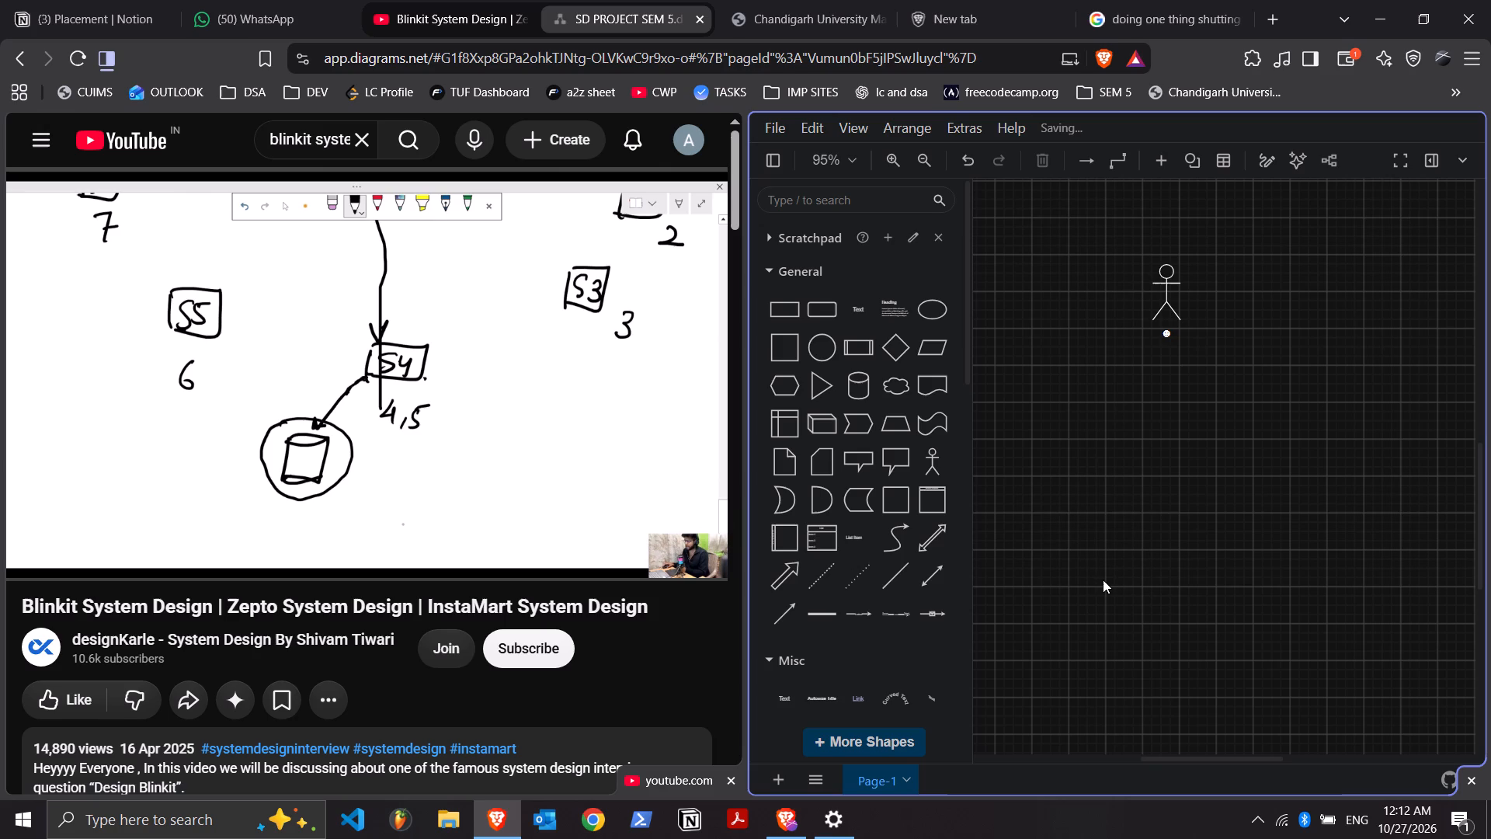
pyautogui.hotkey('ctrl', 'v')
pyautogui.scroll(1, 1229, 459)
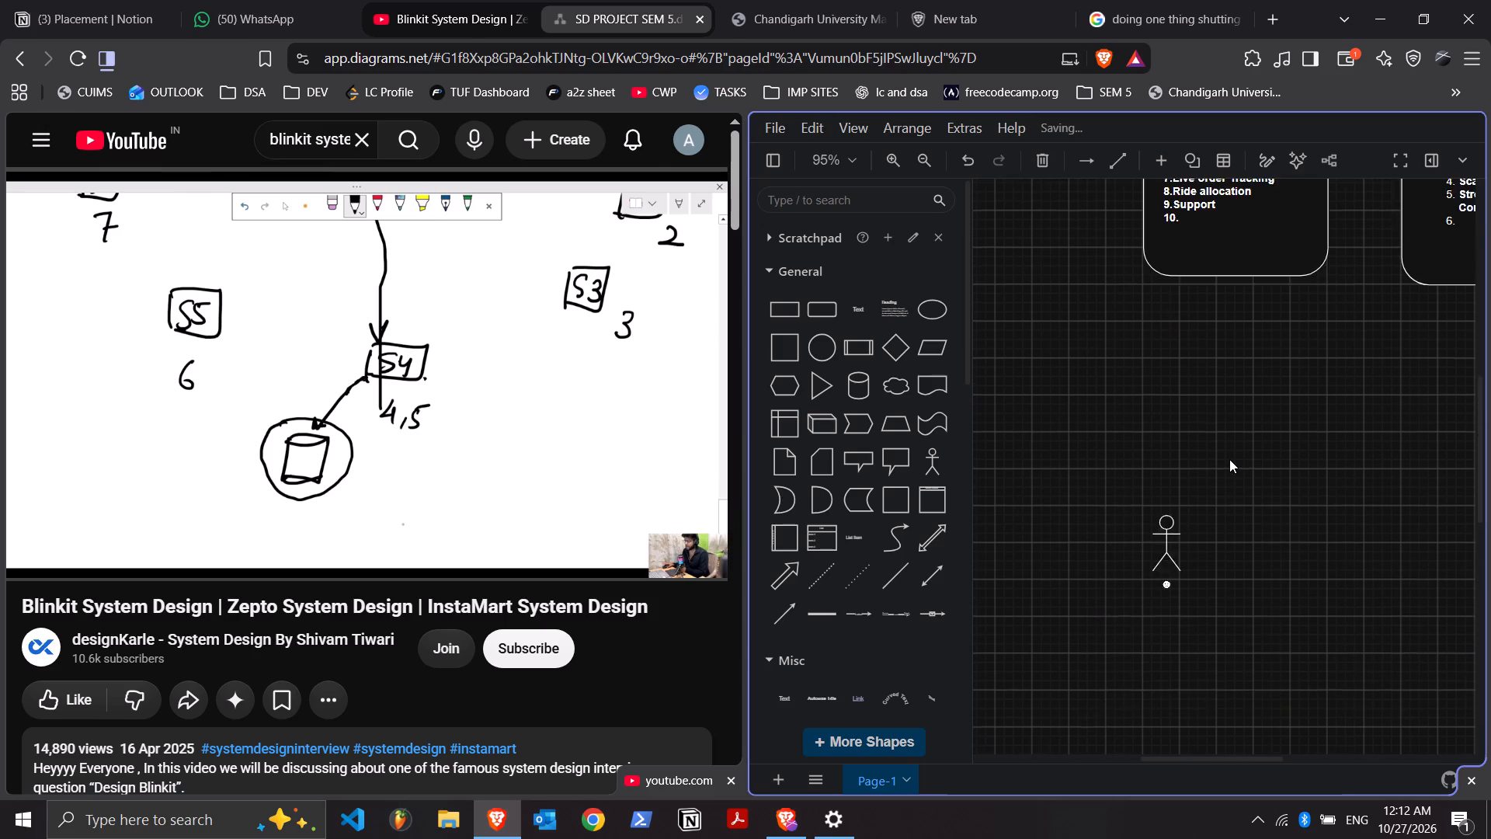
pyautogui.scroll(1, 1229, 459)
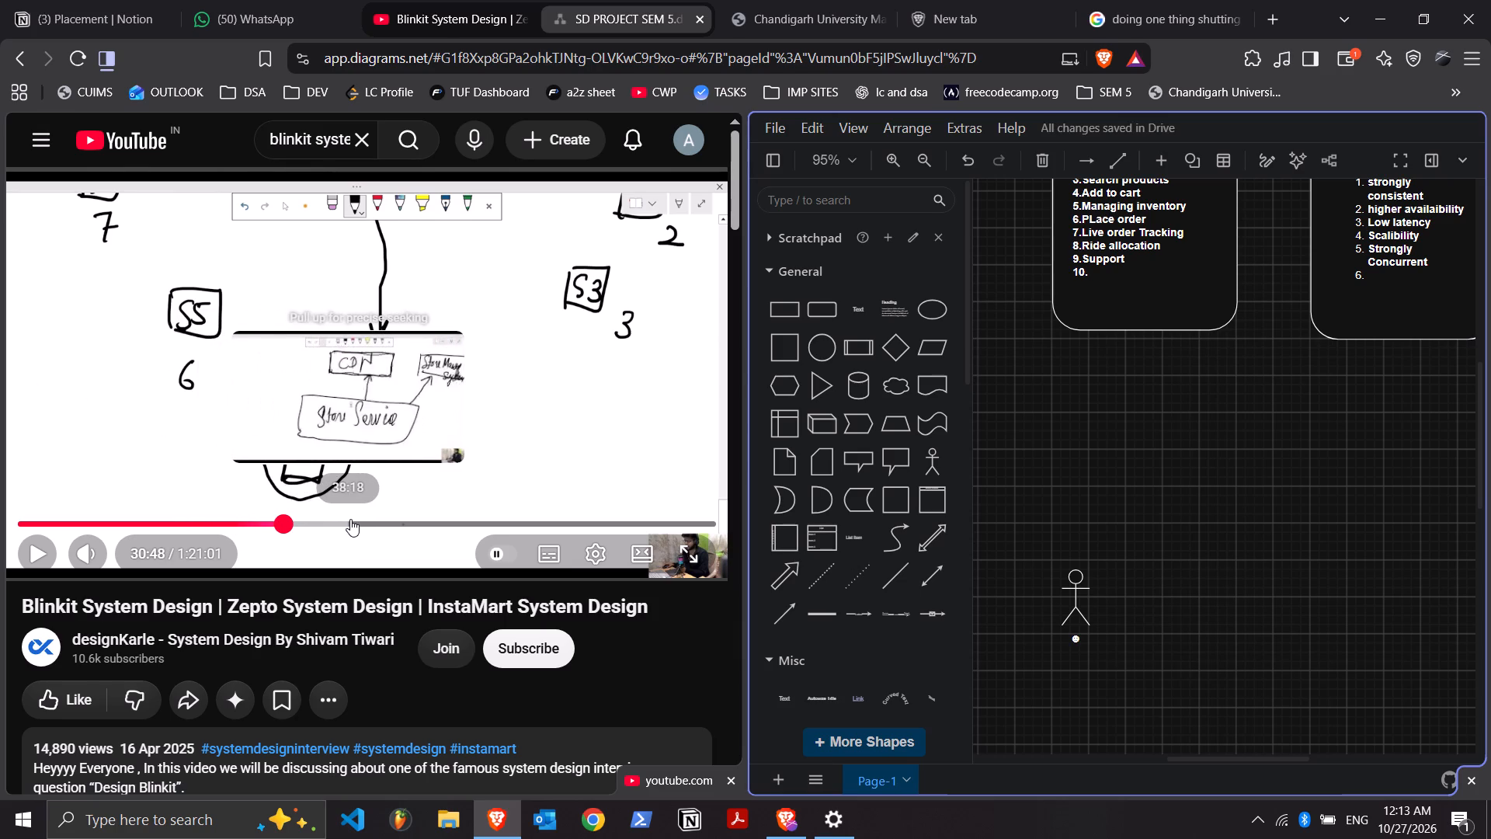
# Resume the tutorial video from 30:48 and skip slightly ahead in the database explanation.
pyautogui.press('space')
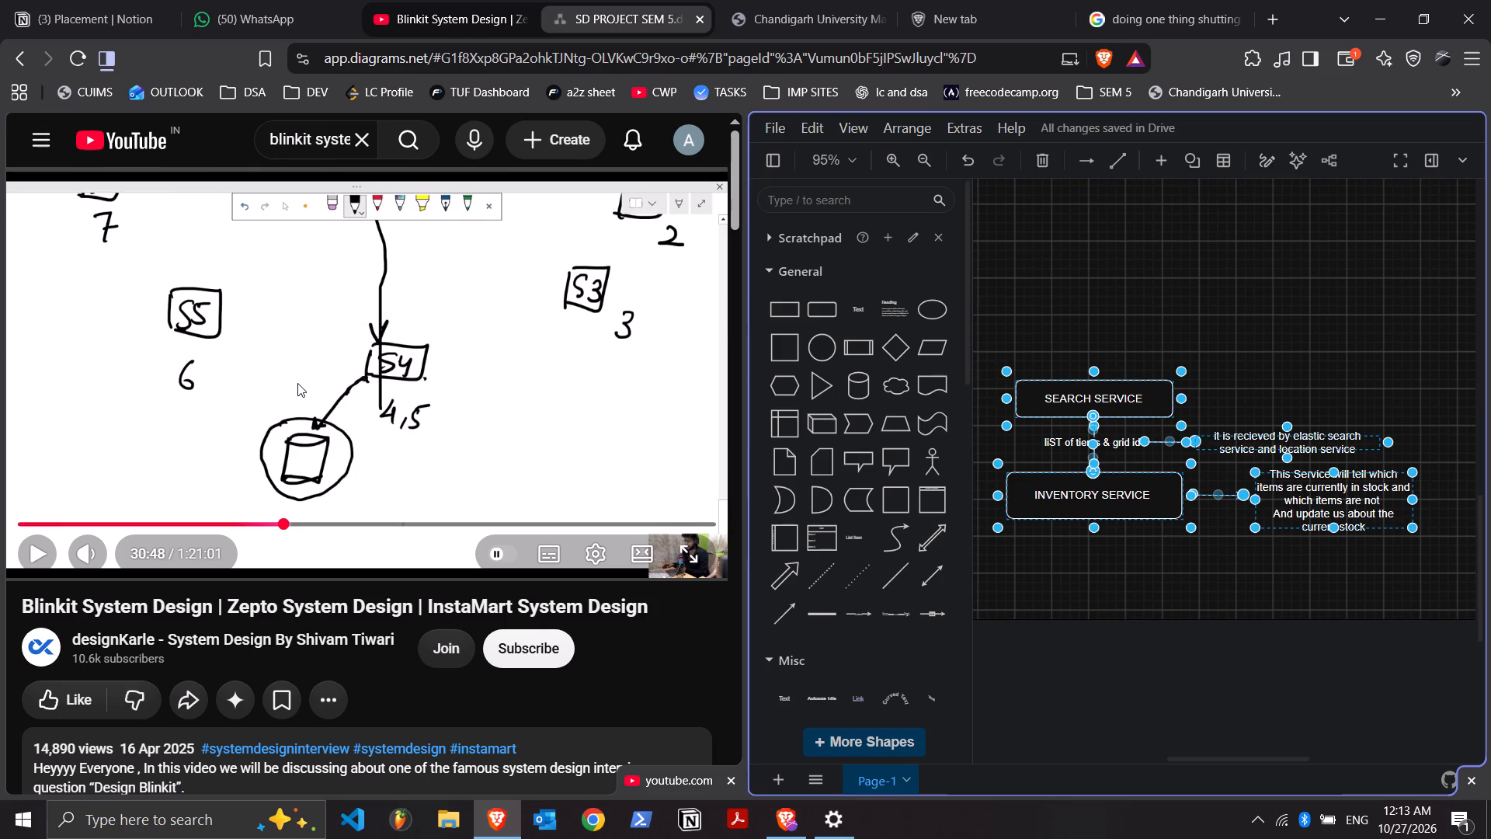
pyautogui.click(297, 383)
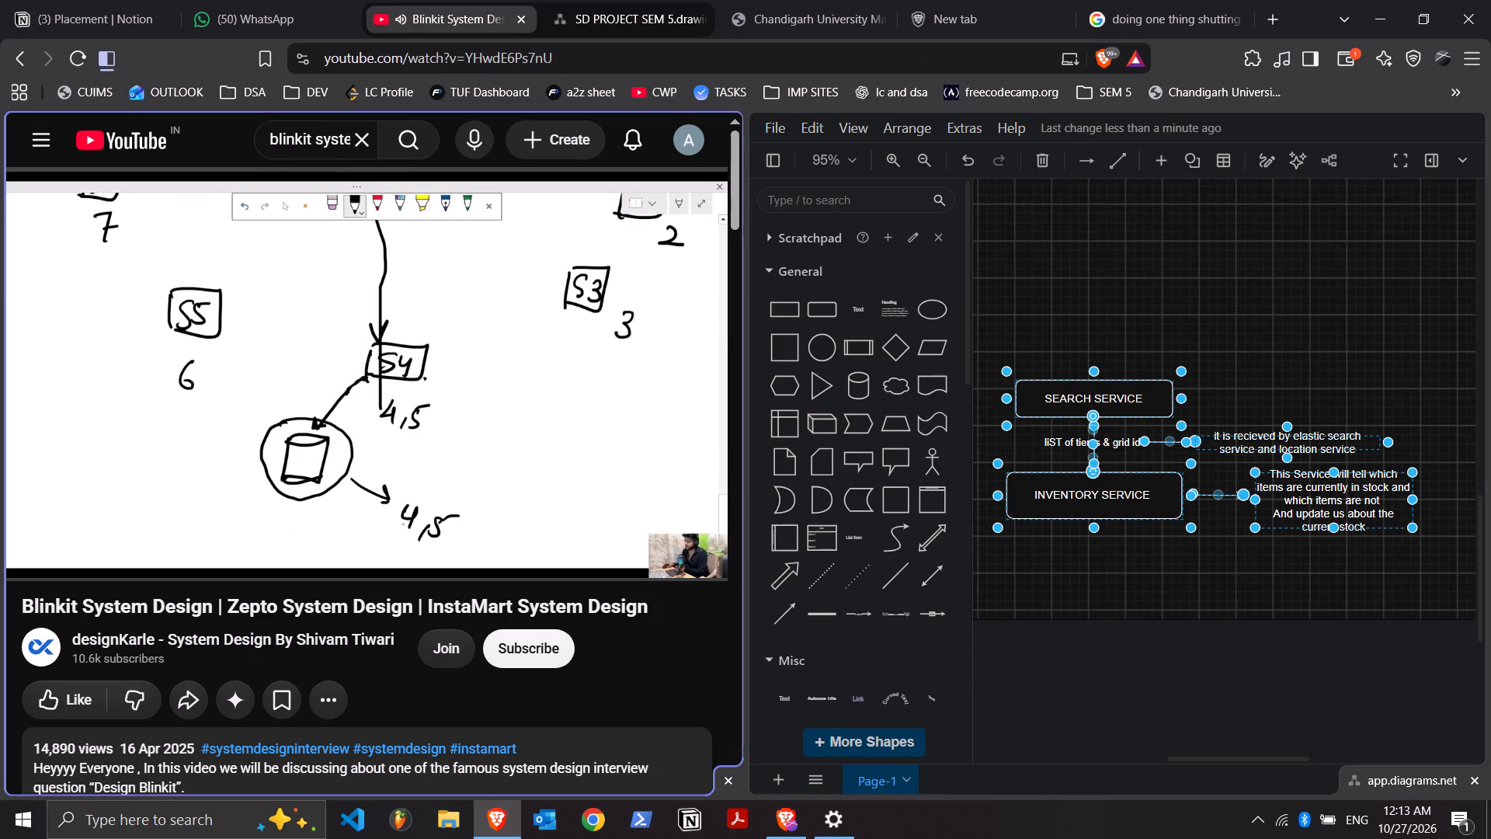
pyautogui.press('Right')
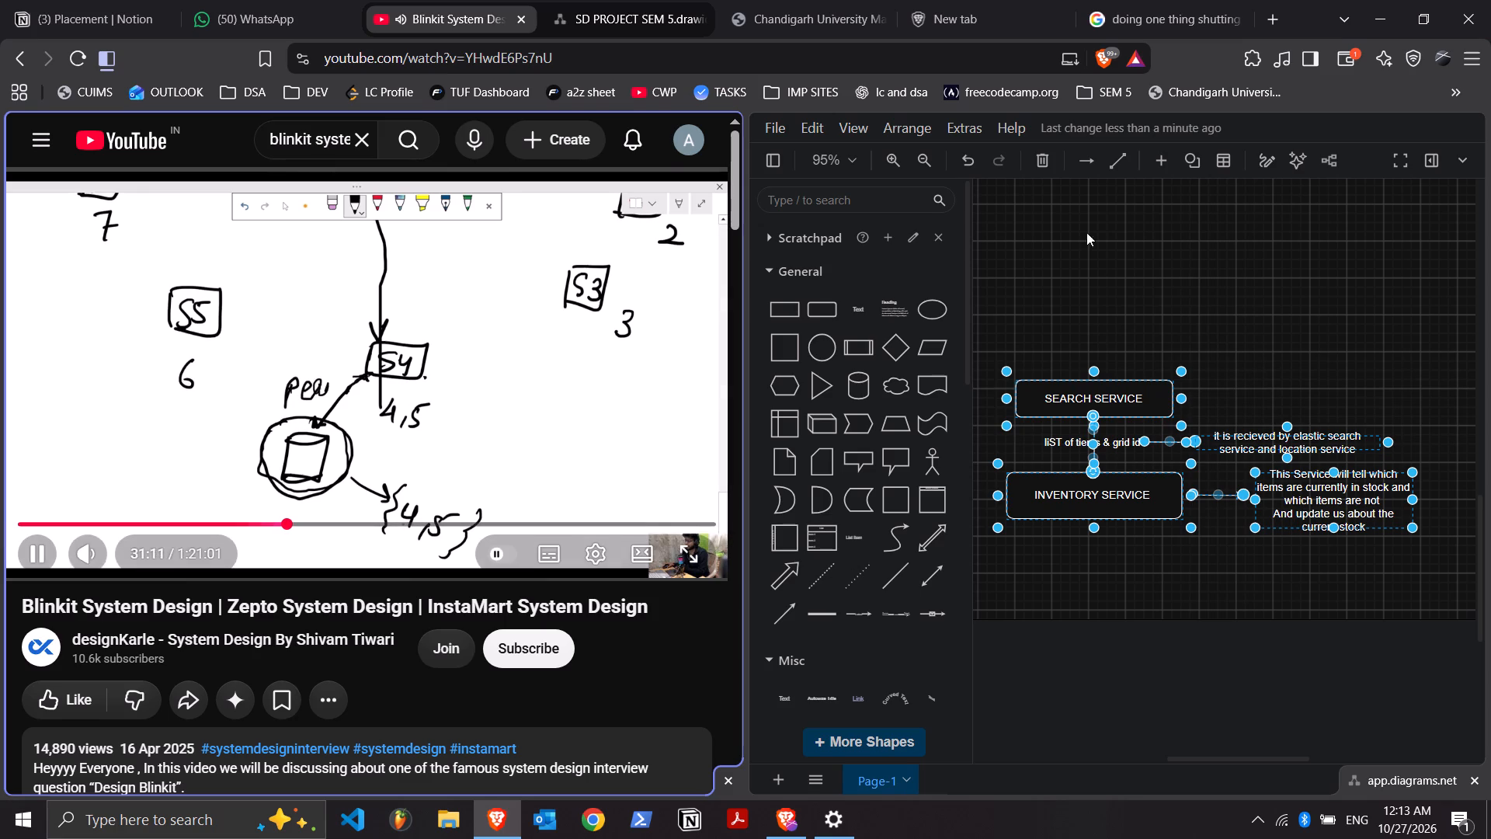
# Set the tutorial video's playback speed to 200% for this tab with the Super Video Speed Controller extension.
pyautogui.click(1259, 56)
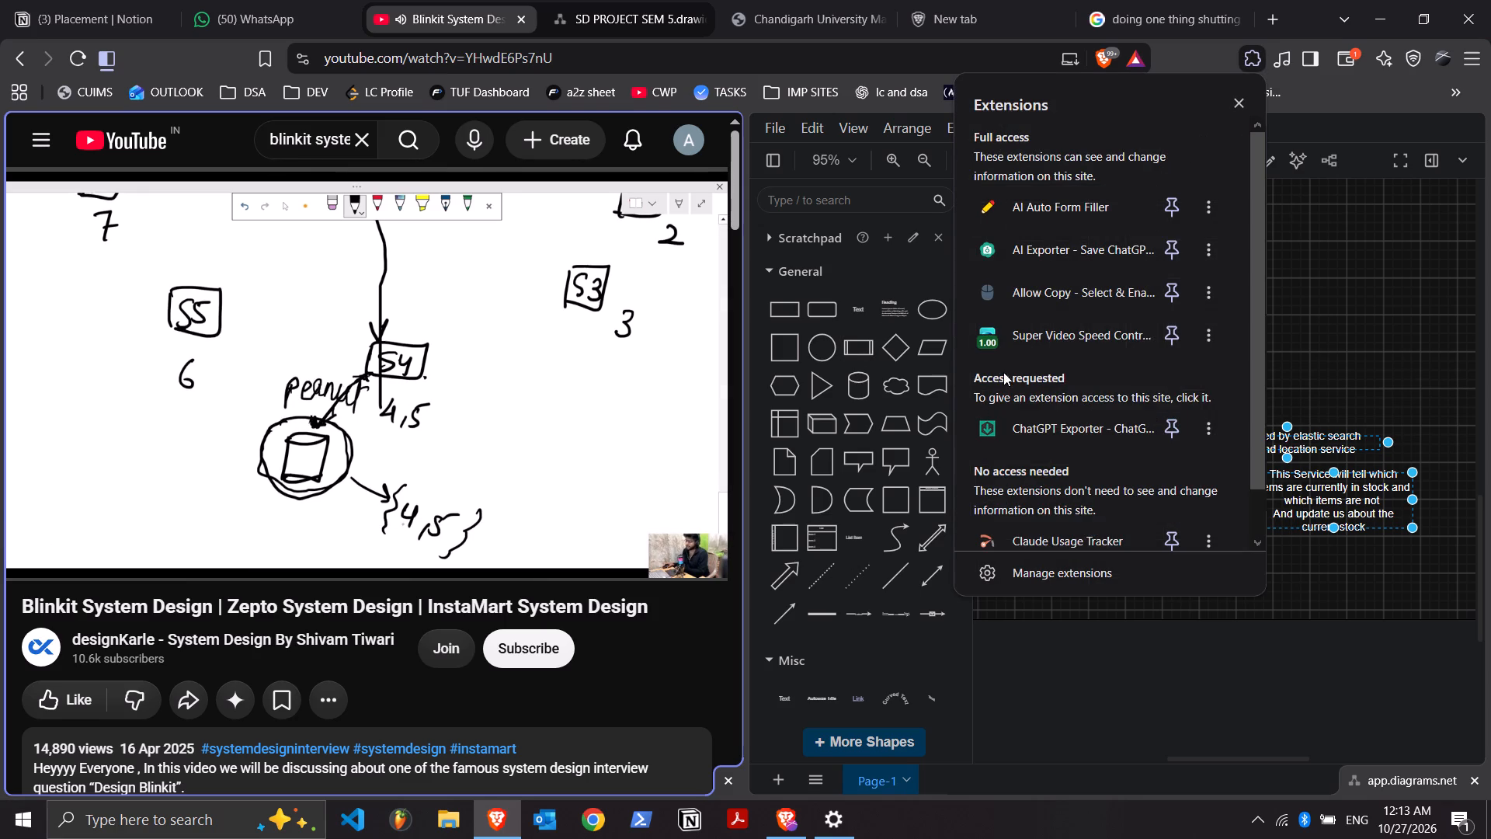
pyautogui.click(1017, 350)
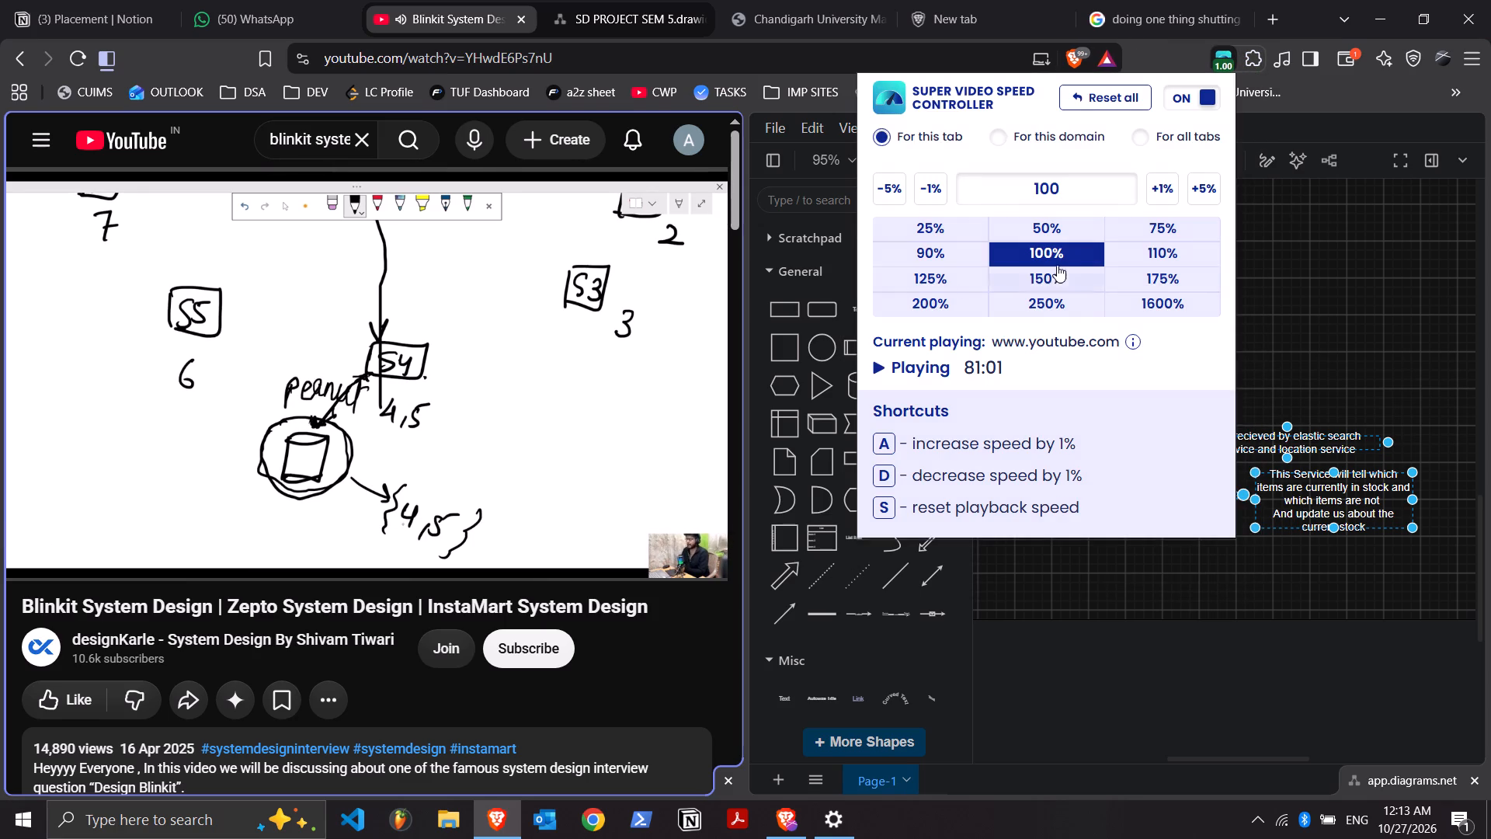
pyautogui.click(923, 312)
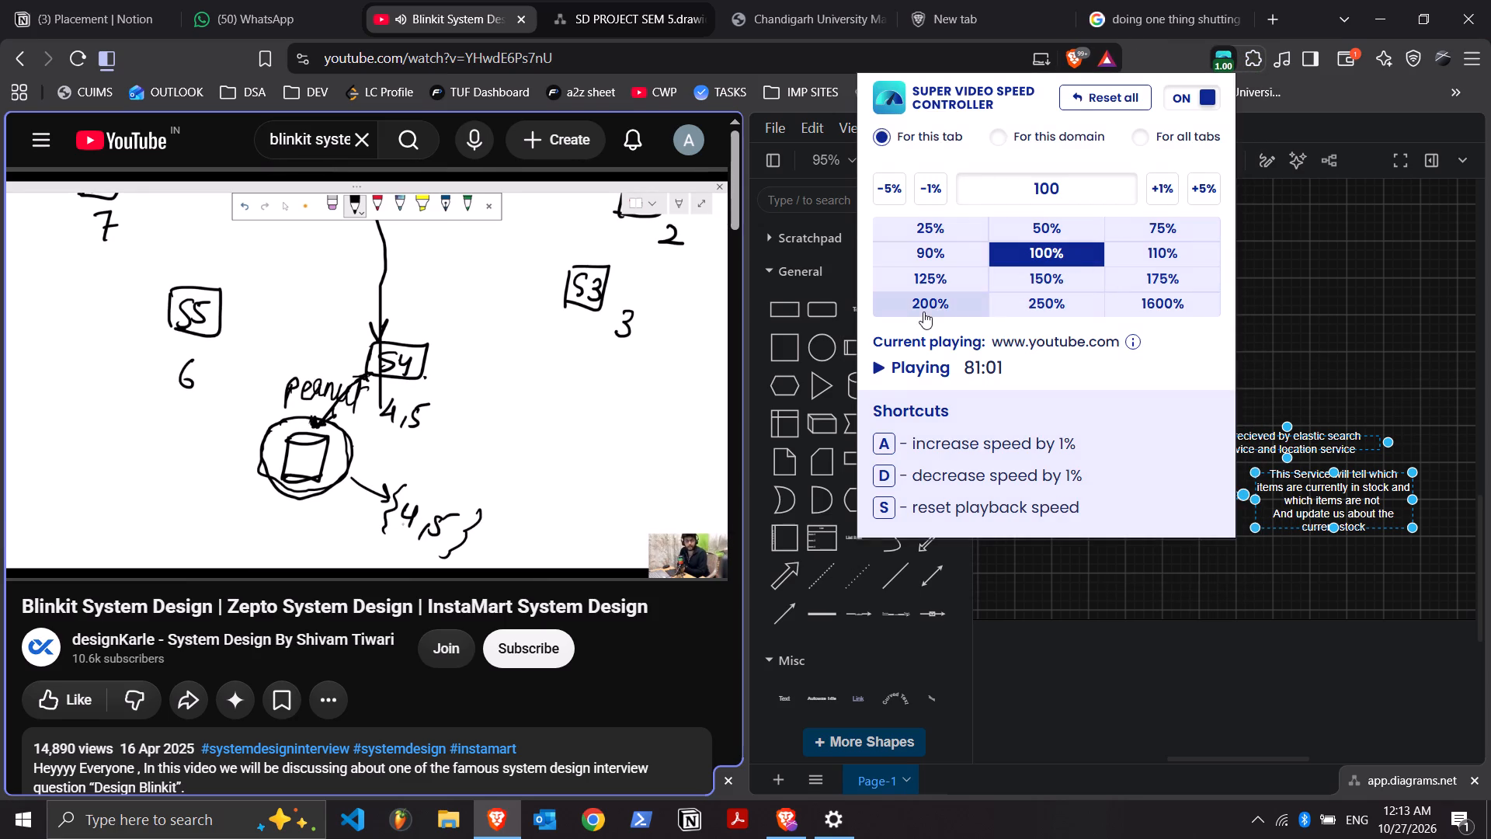
pyautogui.click(388, 601)
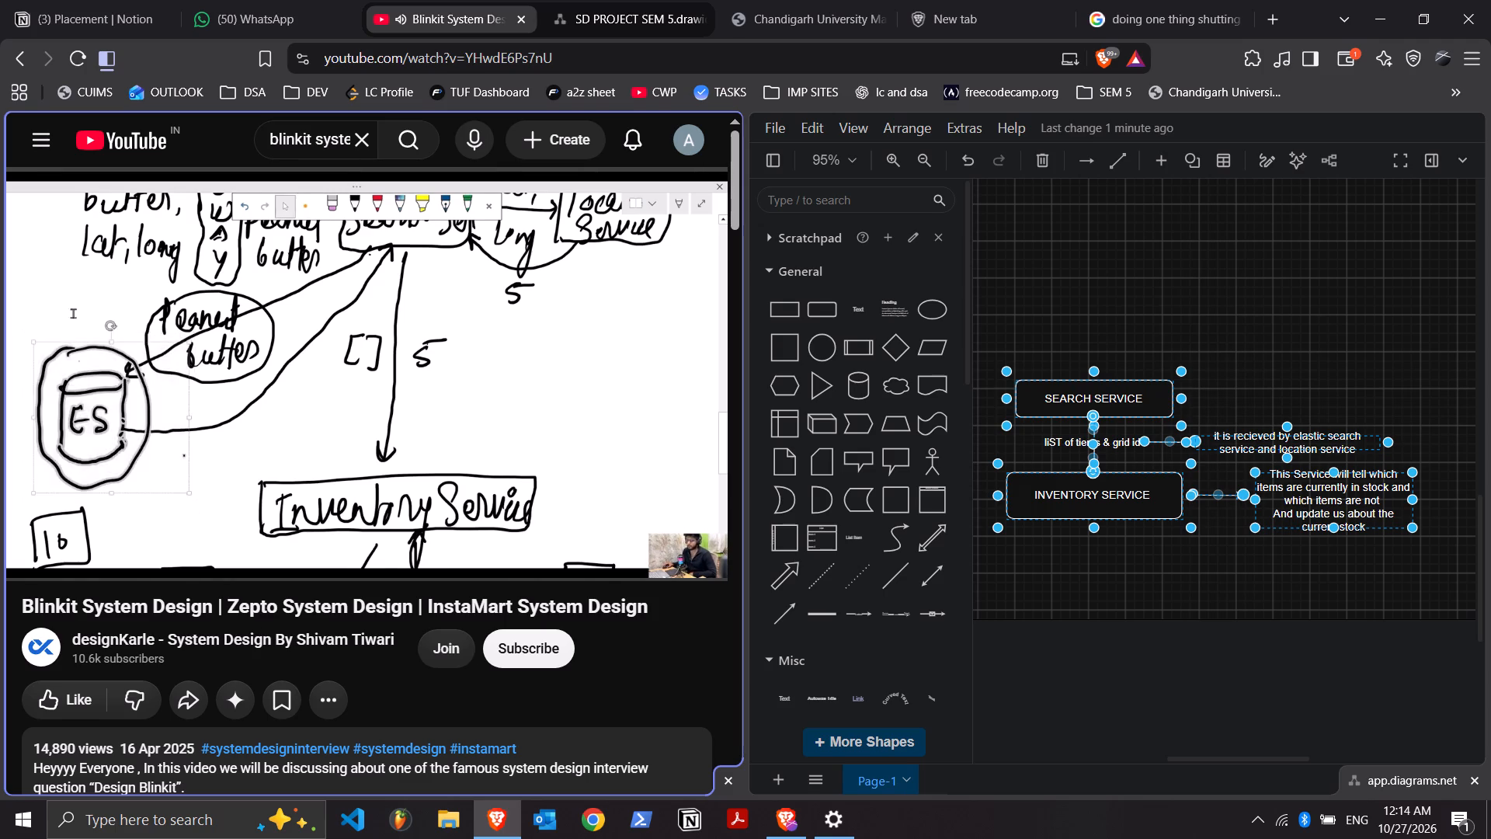
# Rewind the tutorial to before 31:59 and replay the recap of the request flow from gateway and search service to inventory service.
pyautogui.click(366, 279)
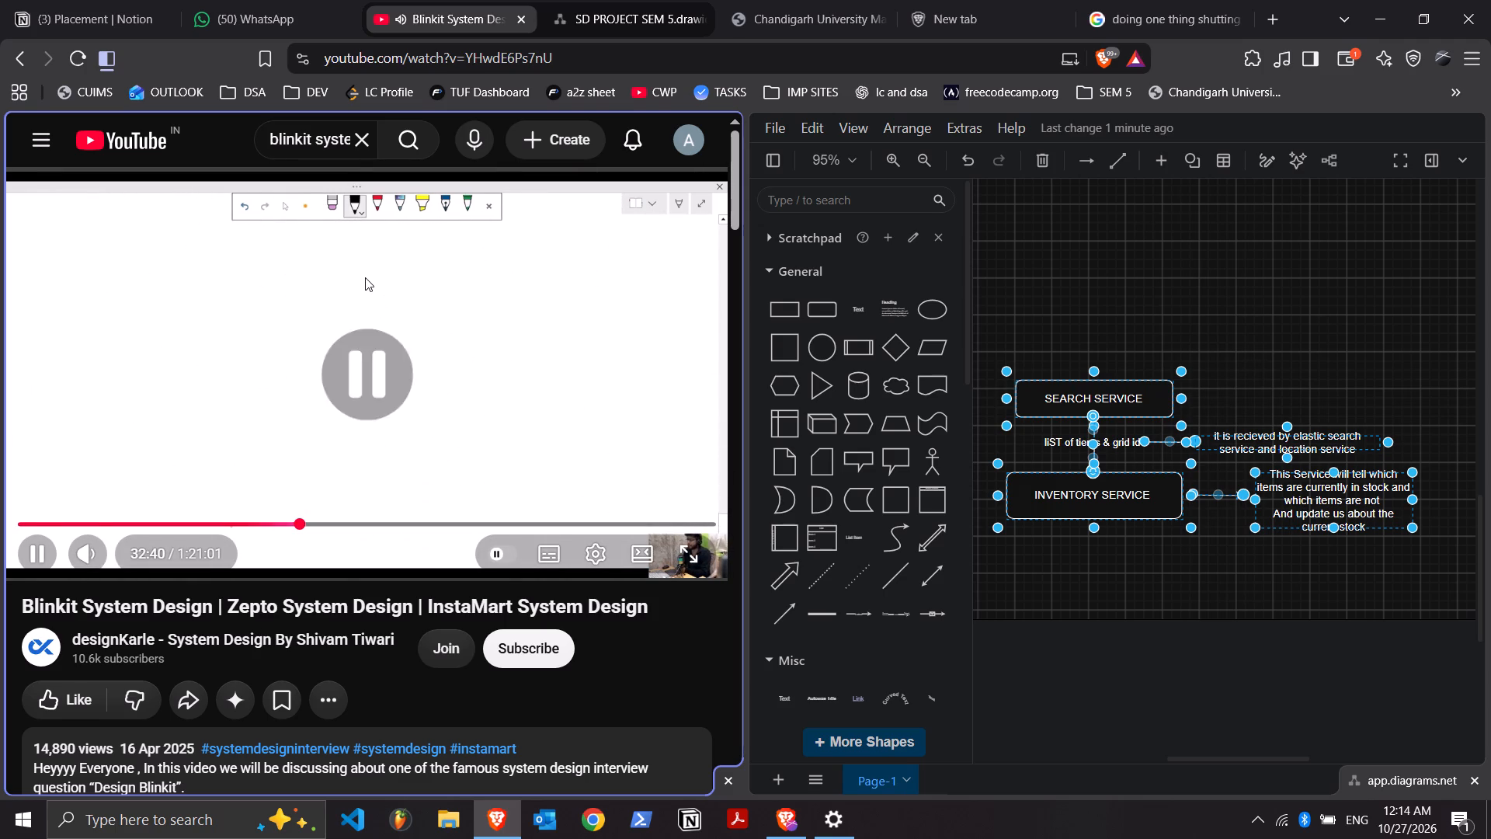
pyautogui.press('Left')
pyautogui.press('Left')
pyautogui.press('Left')
pyautogui.press('space')
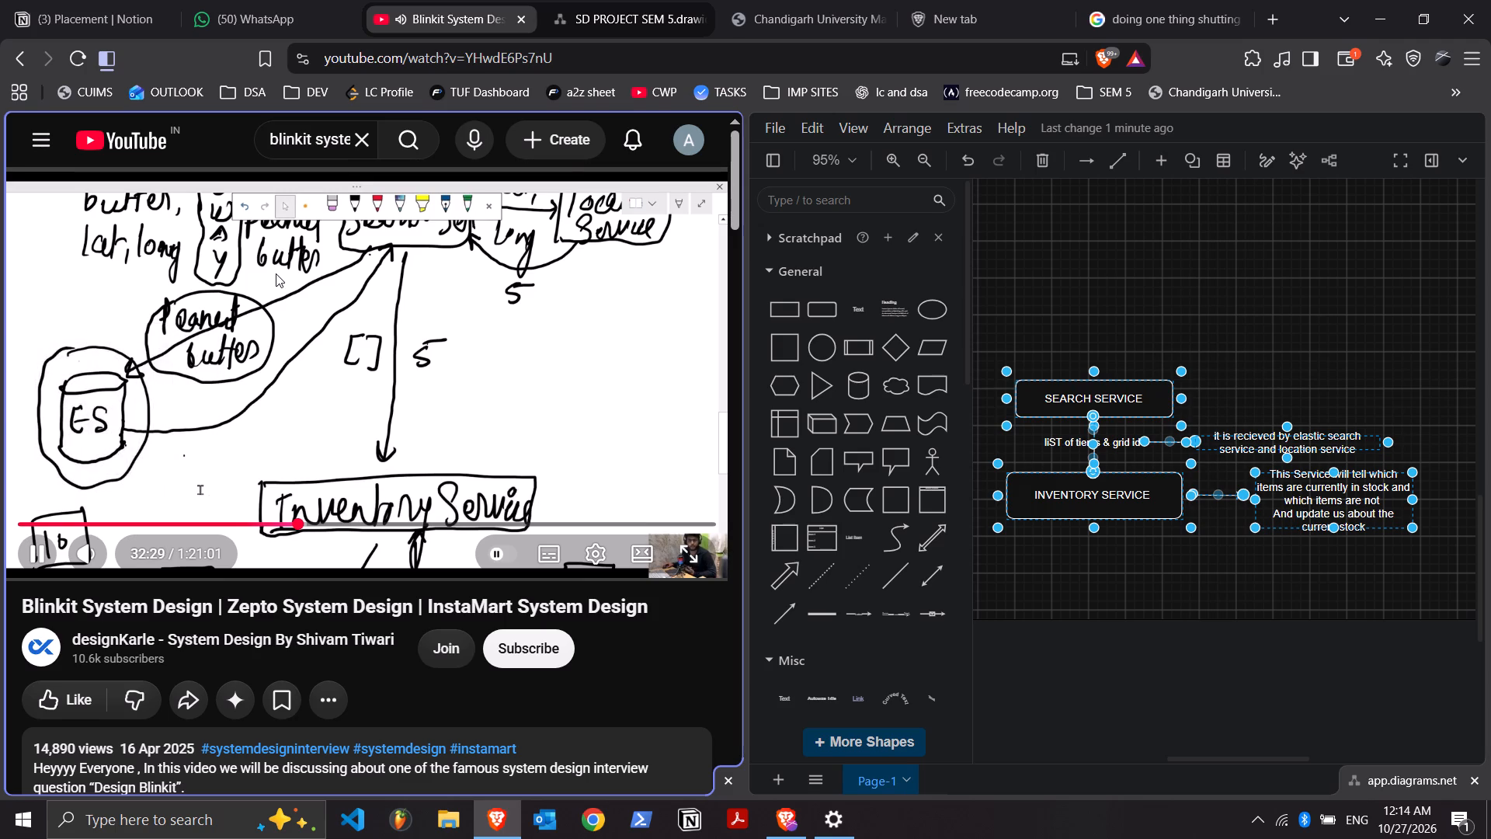
pyautogui.press('Left')
pyautogui.press('Left')
pyautogui.press('Left')
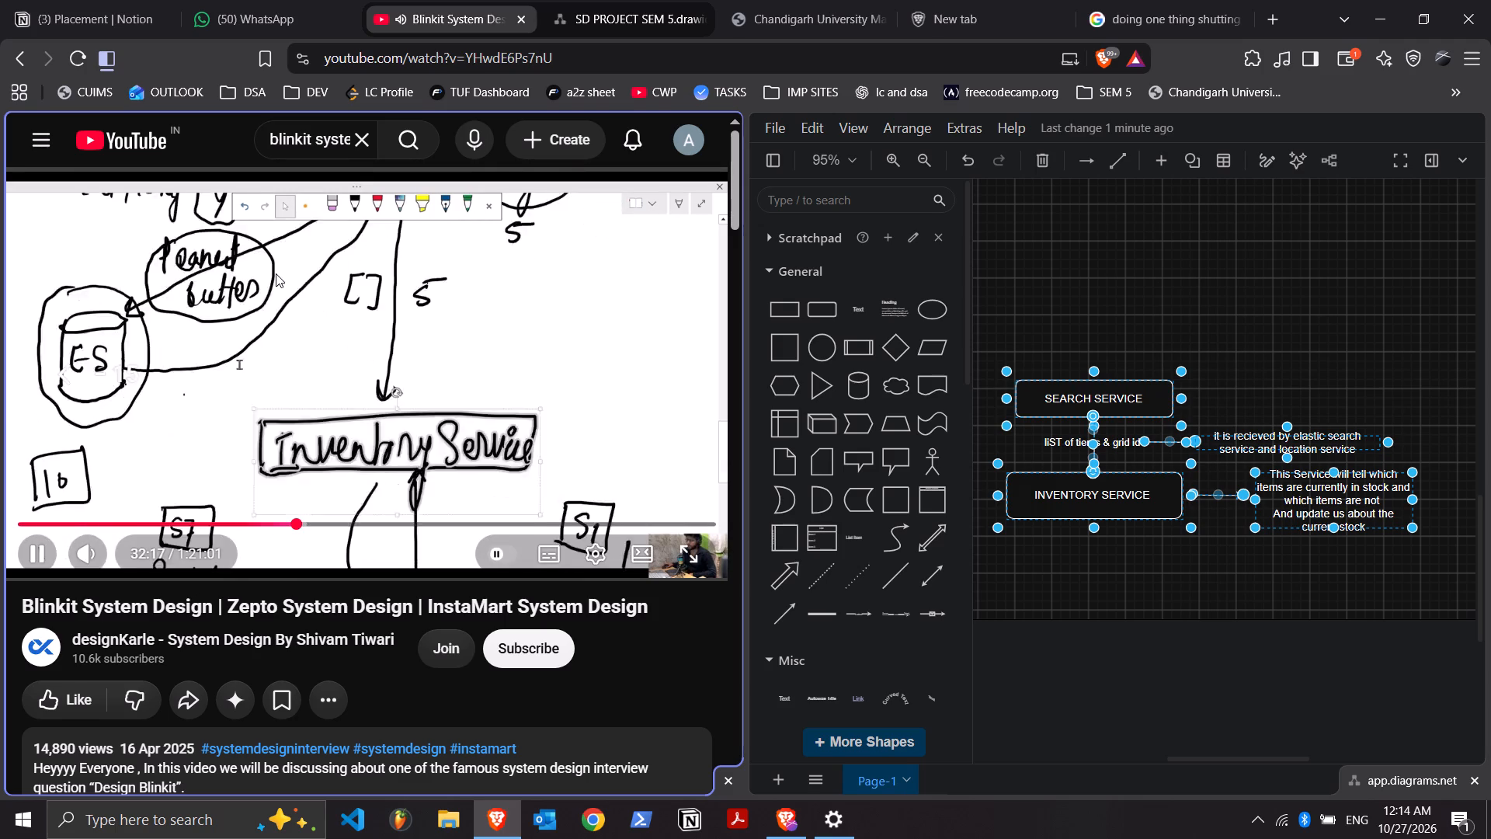
pyautogui.press('Left')
pyautogui.press('Left')
pyautogui.press('Left')
pyautogui.press('Left')
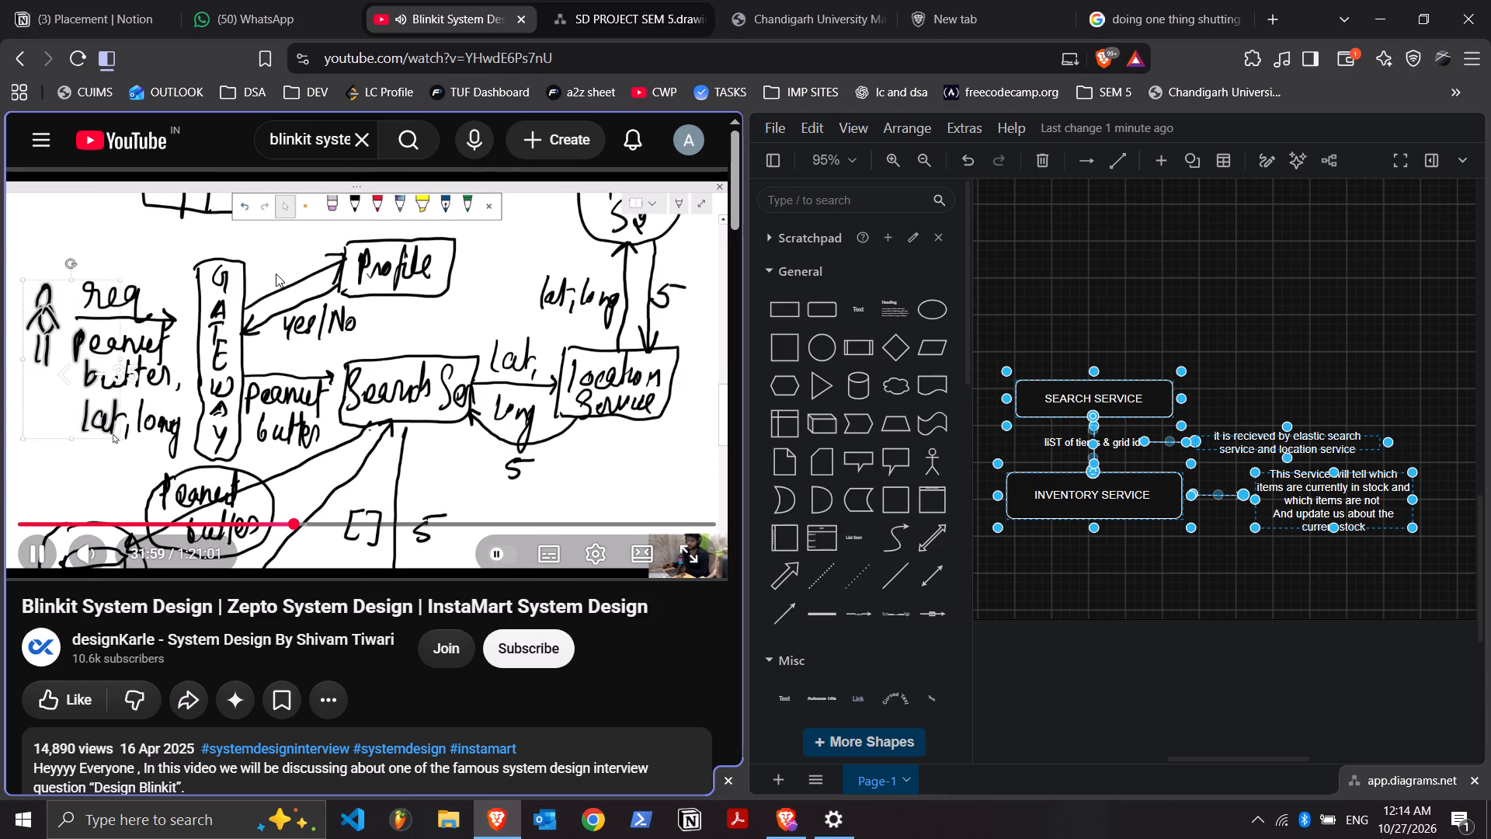
pyautogui.press('Left')
pyautogui.press('Left')
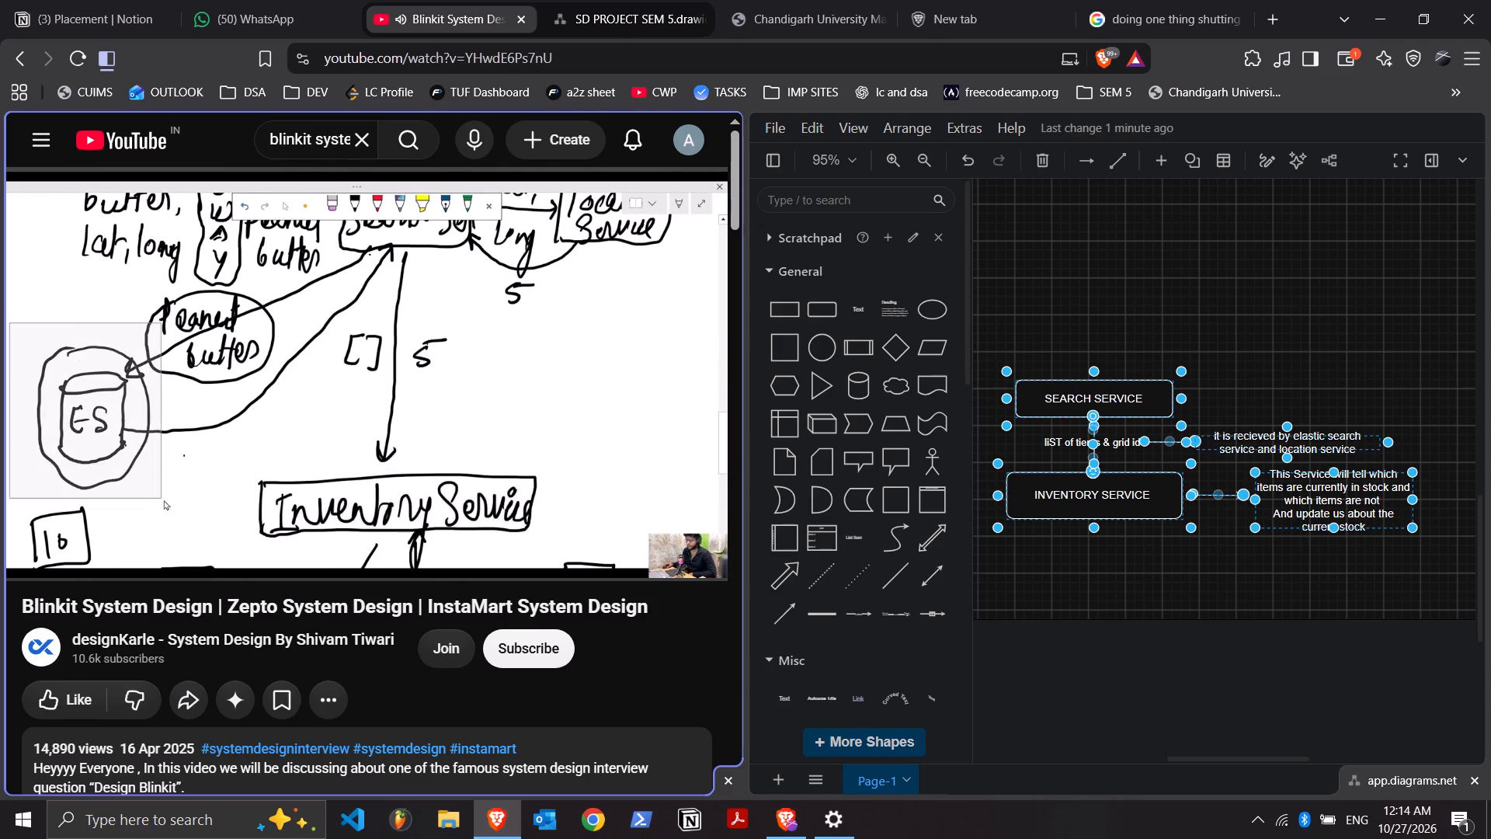
pyautogui.press('Right')
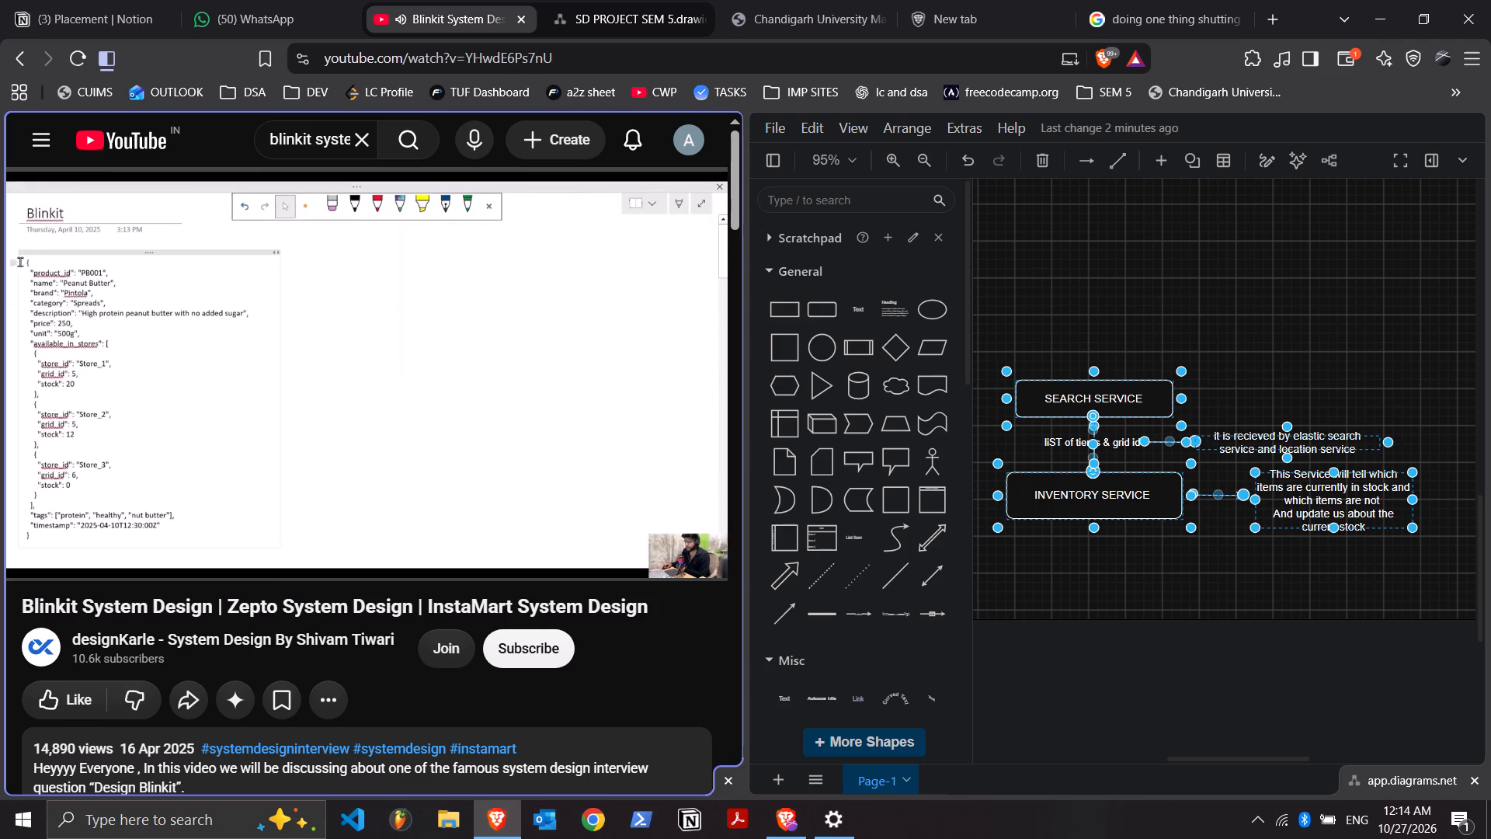
# Rewind the tutorial to replay the Kafka and producers explanation, and pause on the product JSON example at 33:23.
pyautogui.press('Left')
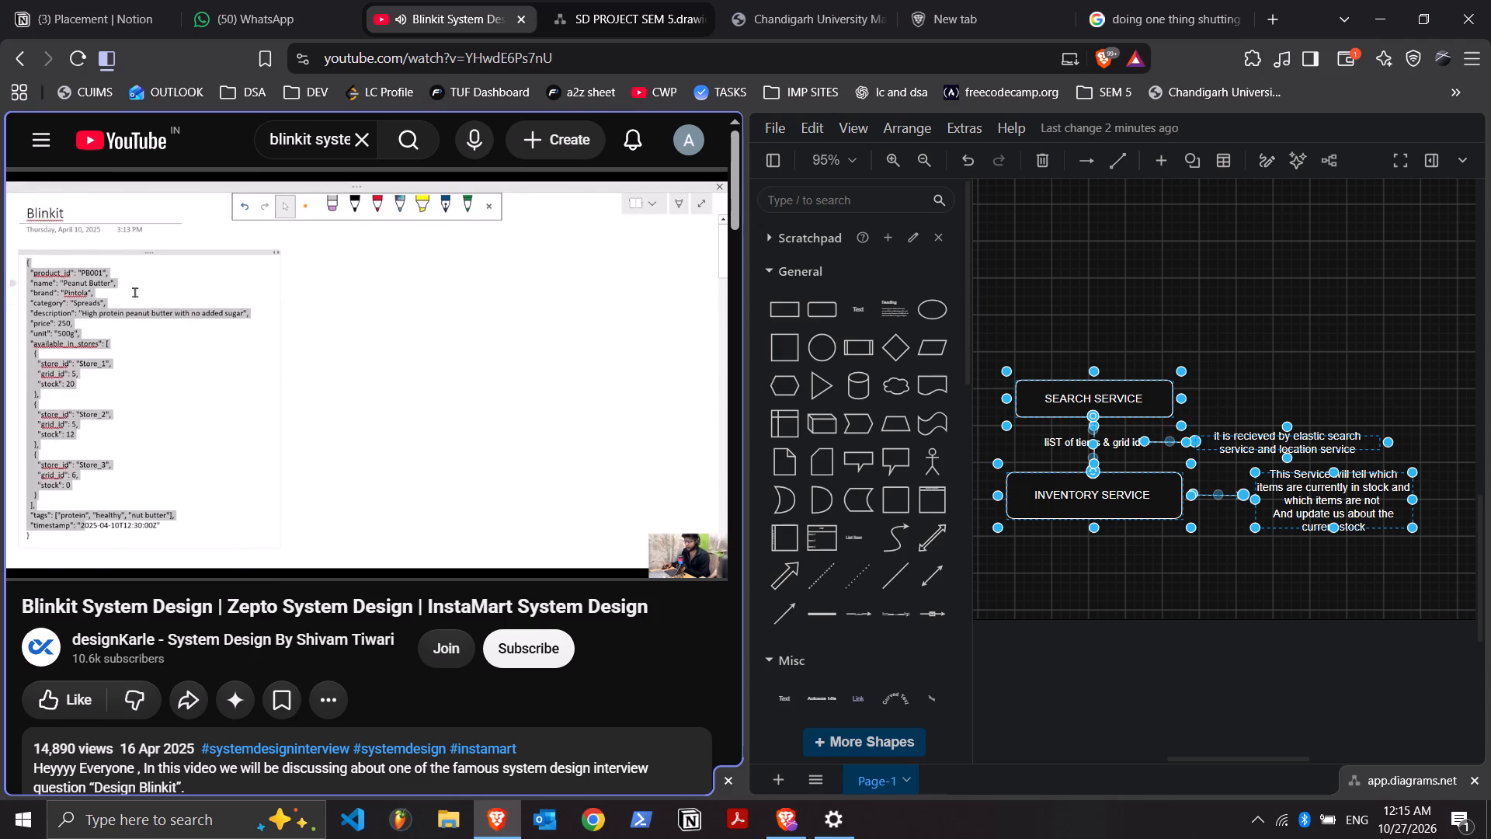
pyautogui.press('Left')
pyautogui.press('Left')
pyautogui.press('Left')
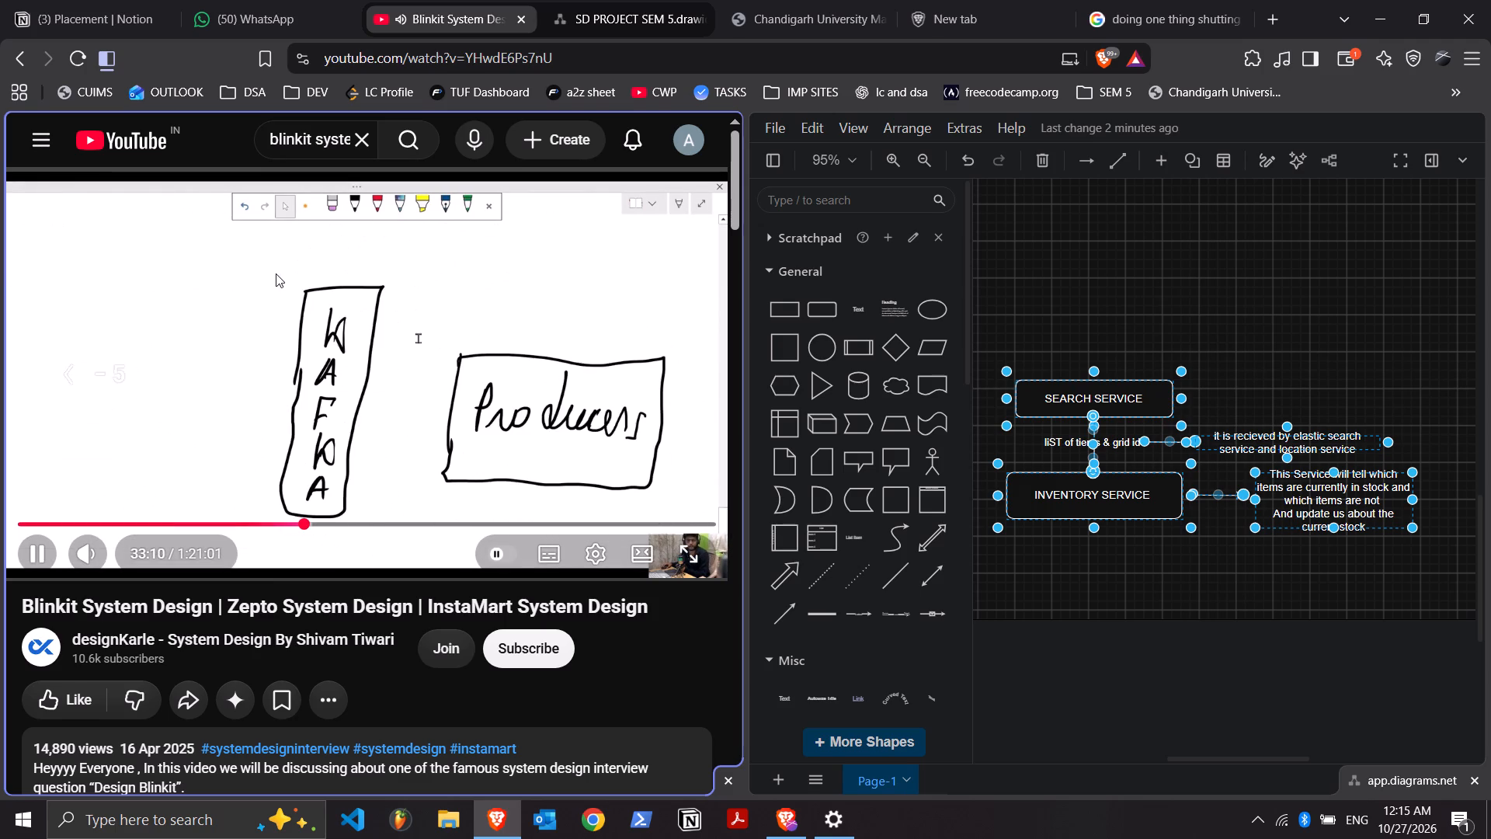
pyautogui.press('Left')
pyautogui.press('Left')
pyautogui.press('Left')
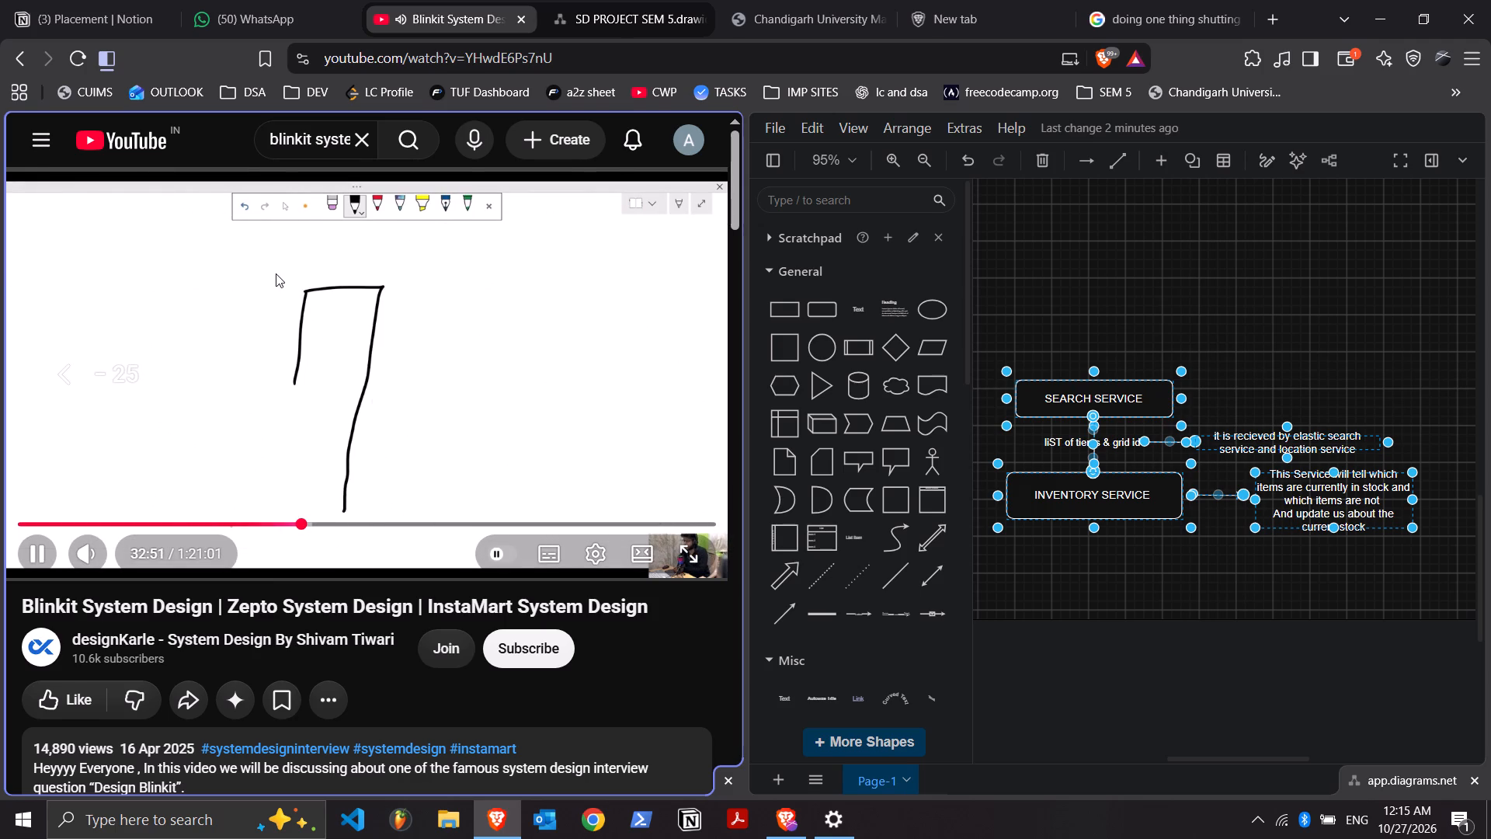
pyautogui.press('Left')
pyautogui.press('Left')
pyautogui.press('Left')
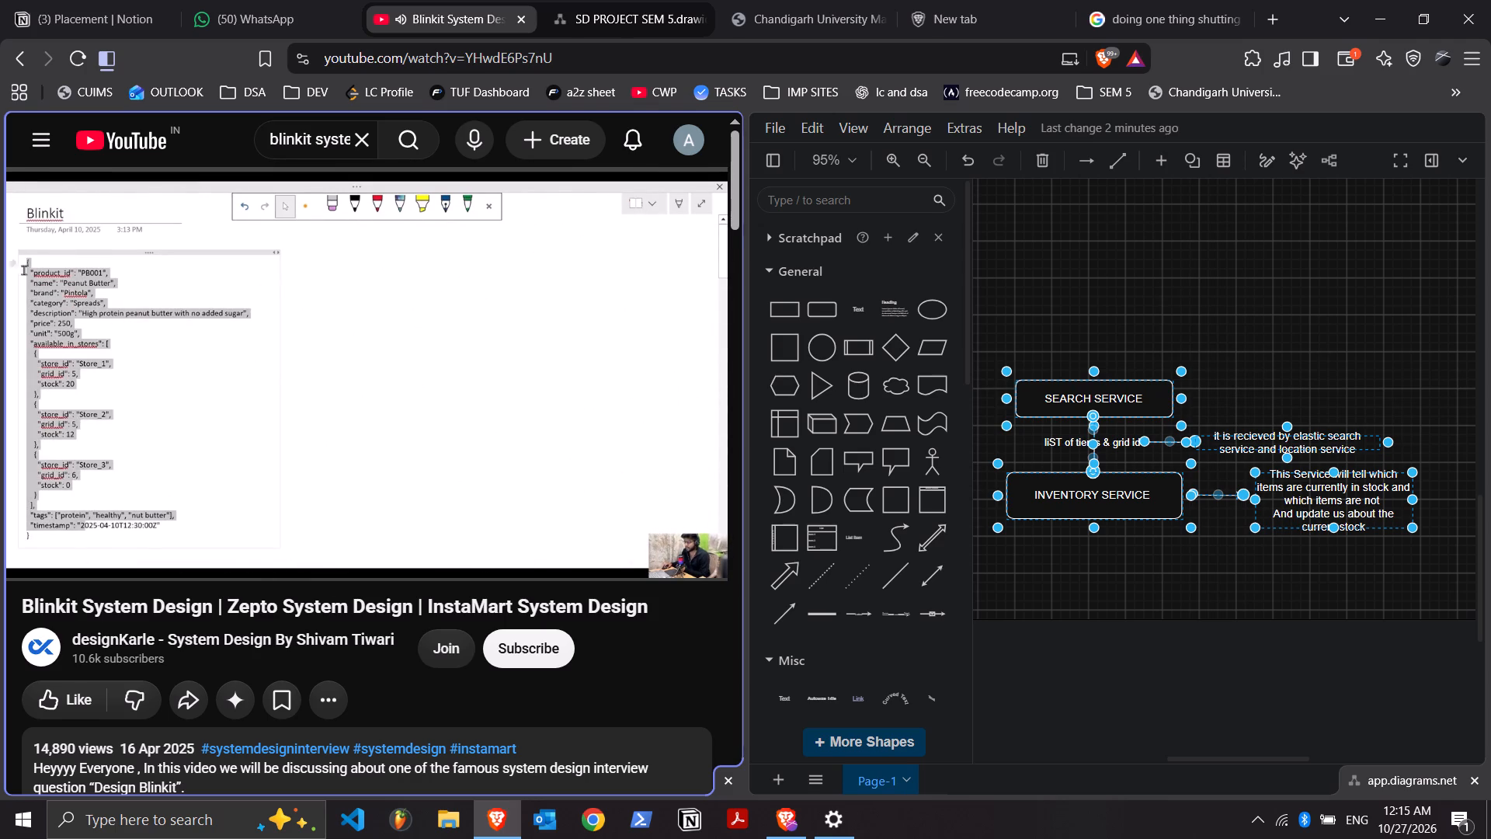
pyautogui.press('space')
# Open the LeetCode home page in the empty browser tab, view it, and return to the diagram.
pyautogui.click(975, 0)
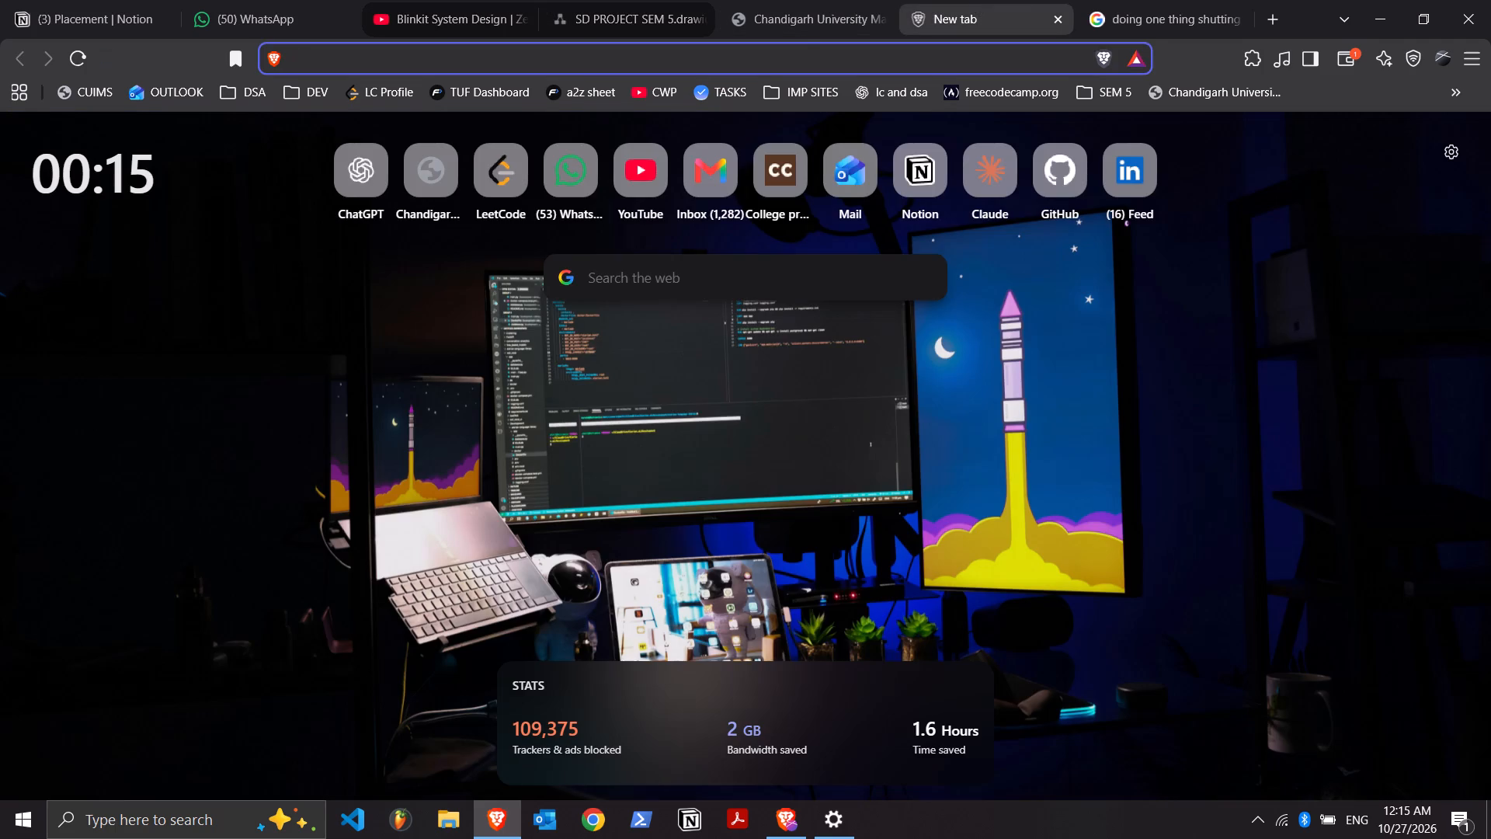
pyautogui.press('l')
pyautogui.press('Return')
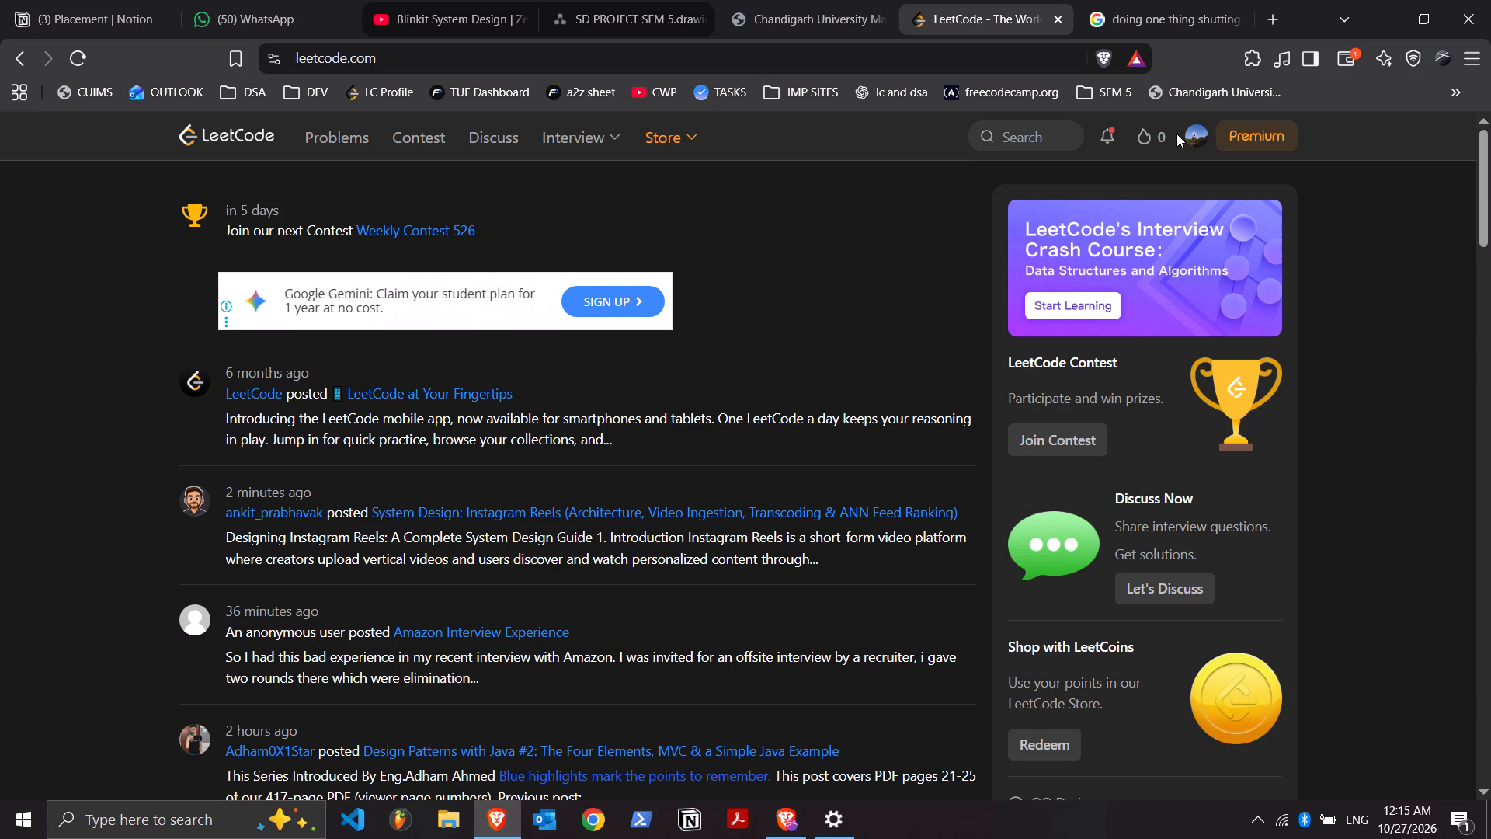
pyautogui.click(662, 0)
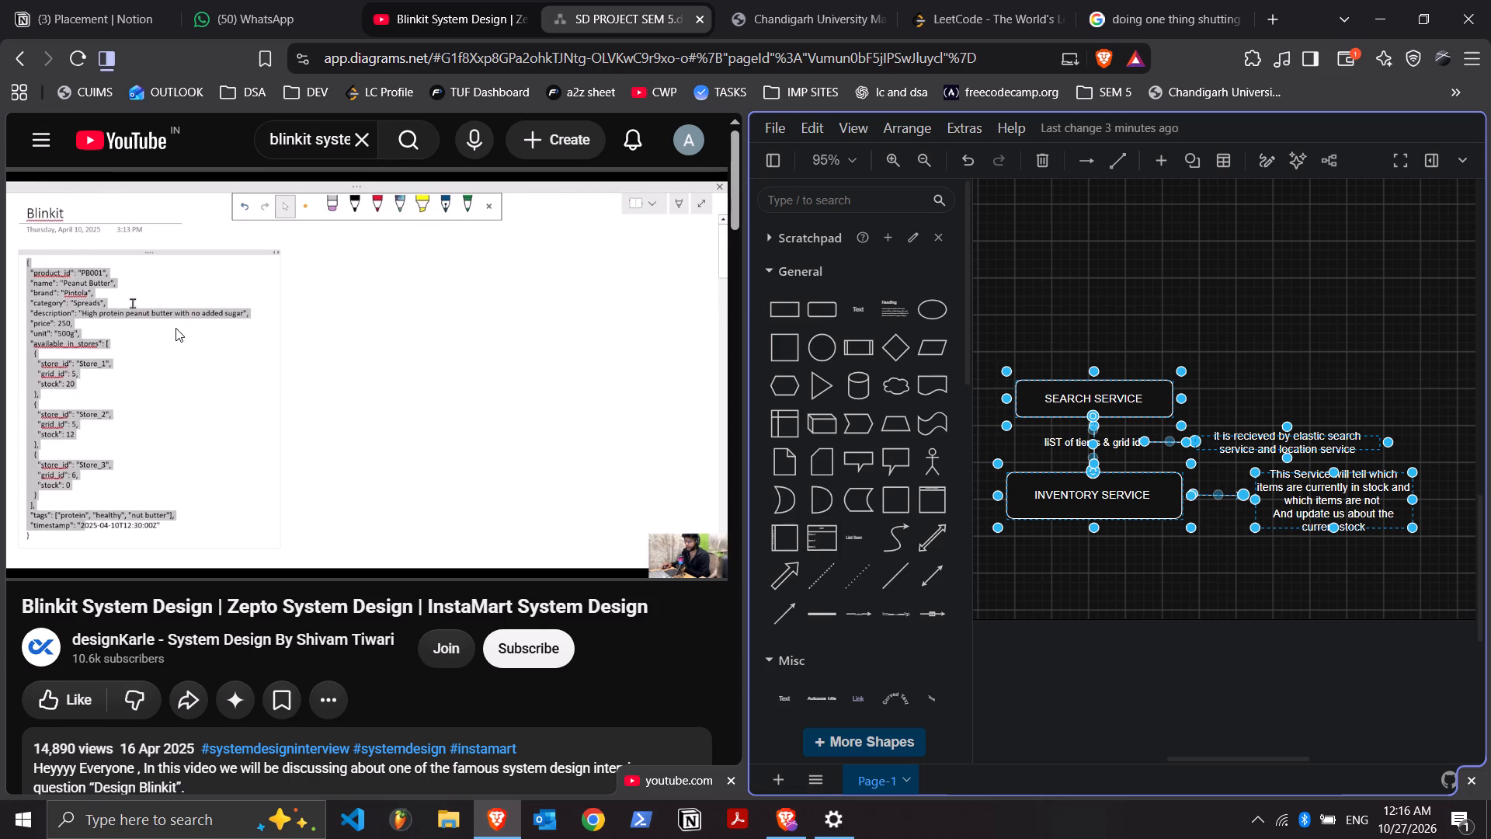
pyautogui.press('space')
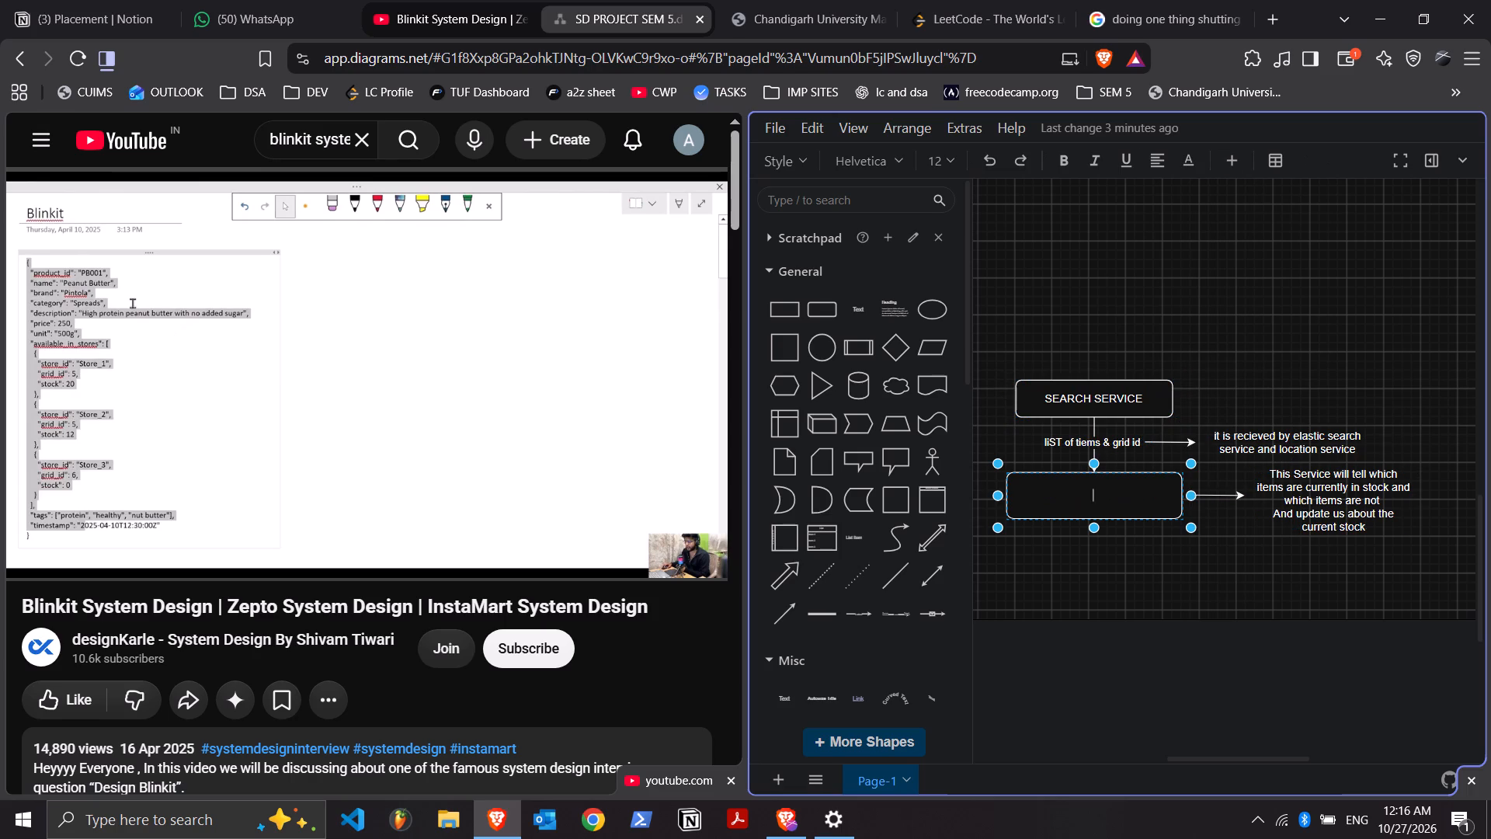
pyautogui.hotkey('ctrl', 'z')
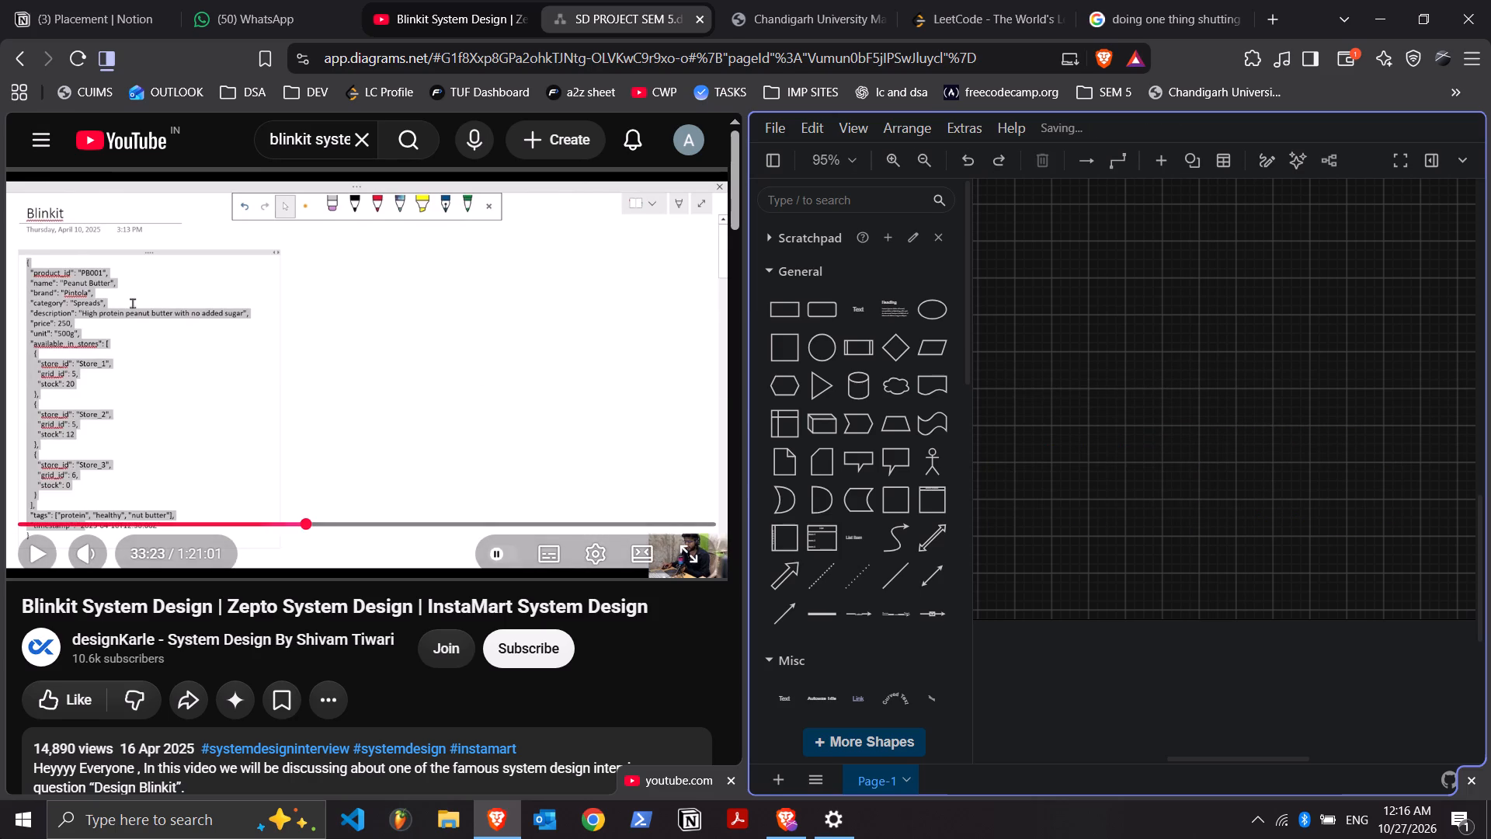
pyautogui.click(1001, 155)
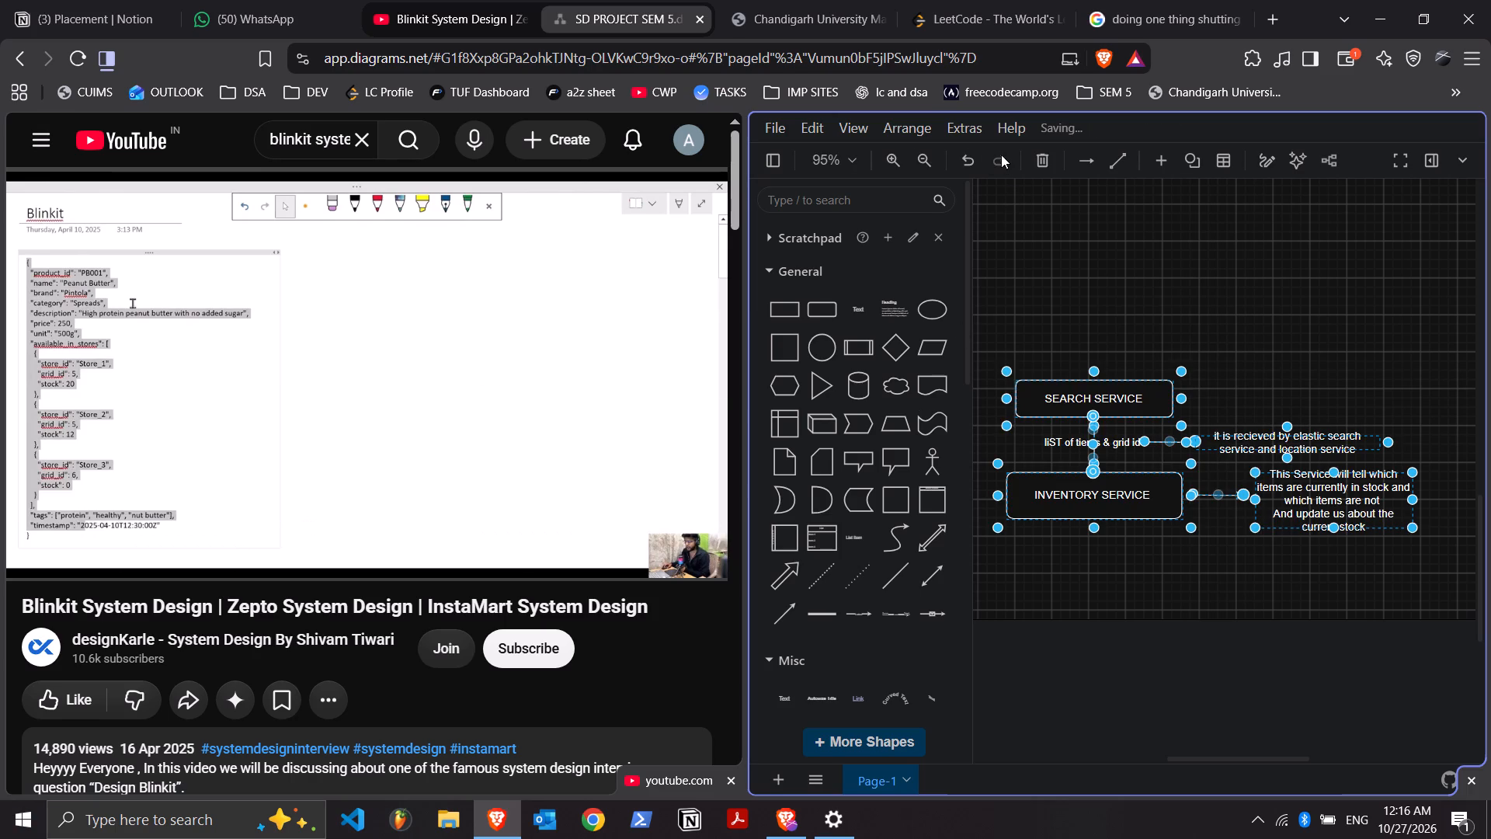
# Resume the tutorial video from 33:23, at the product JSON example.
pyautogui.scroll(1, 1109, 307)
pyautogui.scroll(-3, 1111, 312)
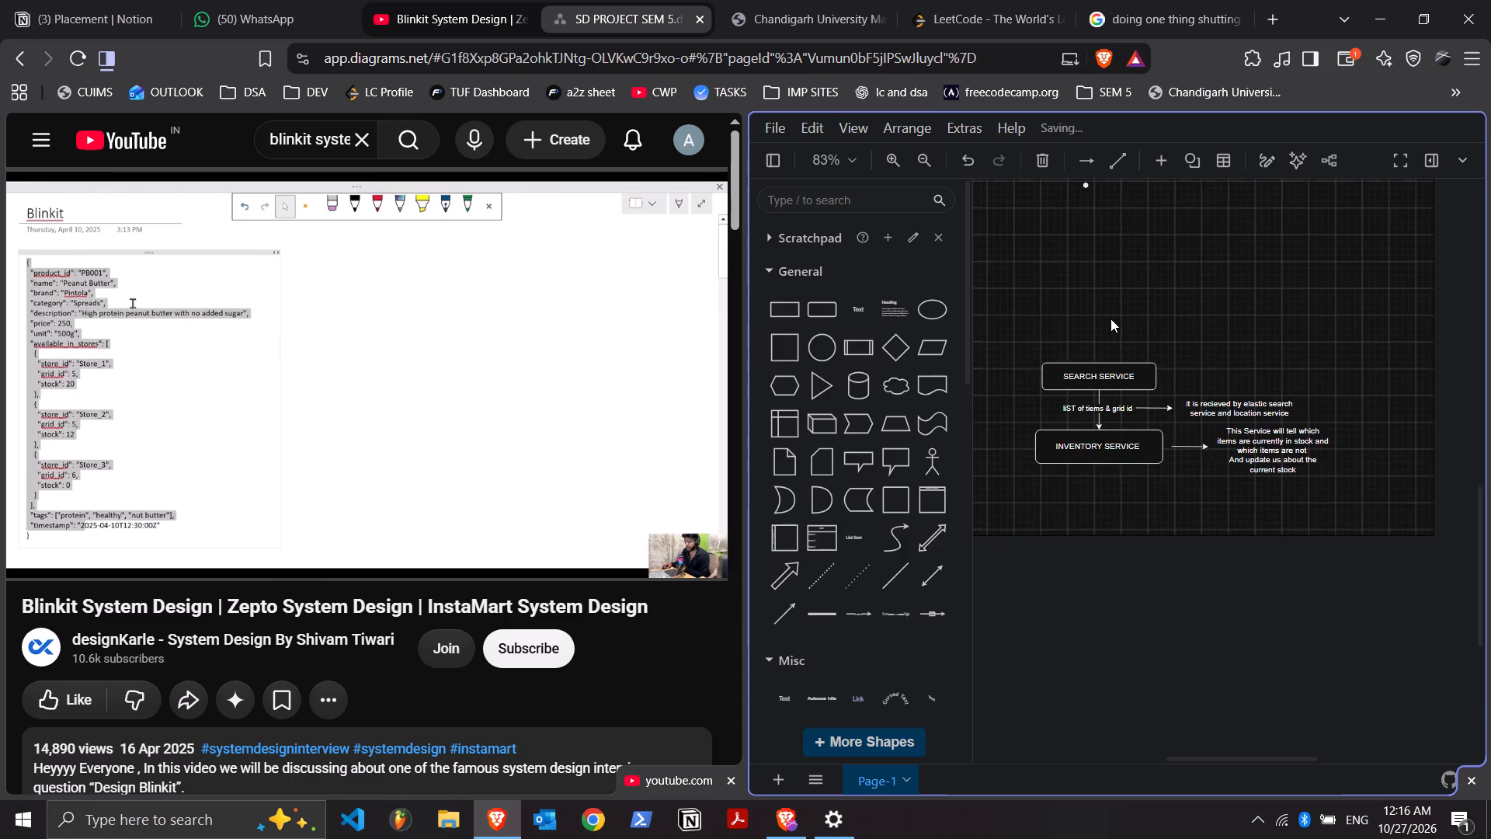
pyautogui.scroll(6, 1156, 670)
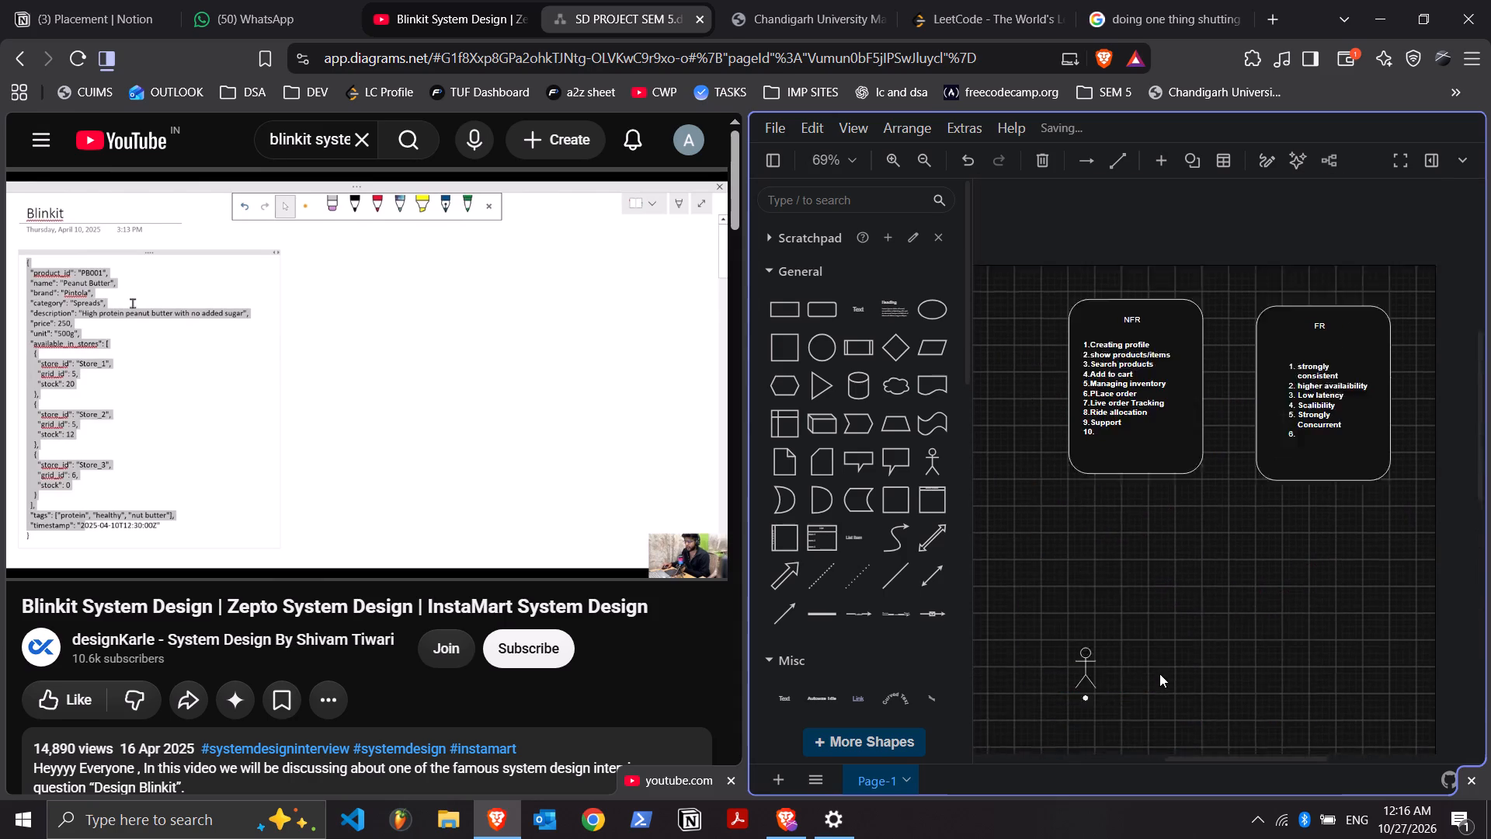
pyautogui.scroll(-2, 1154, 656)
pyautogui.click(383, 381)
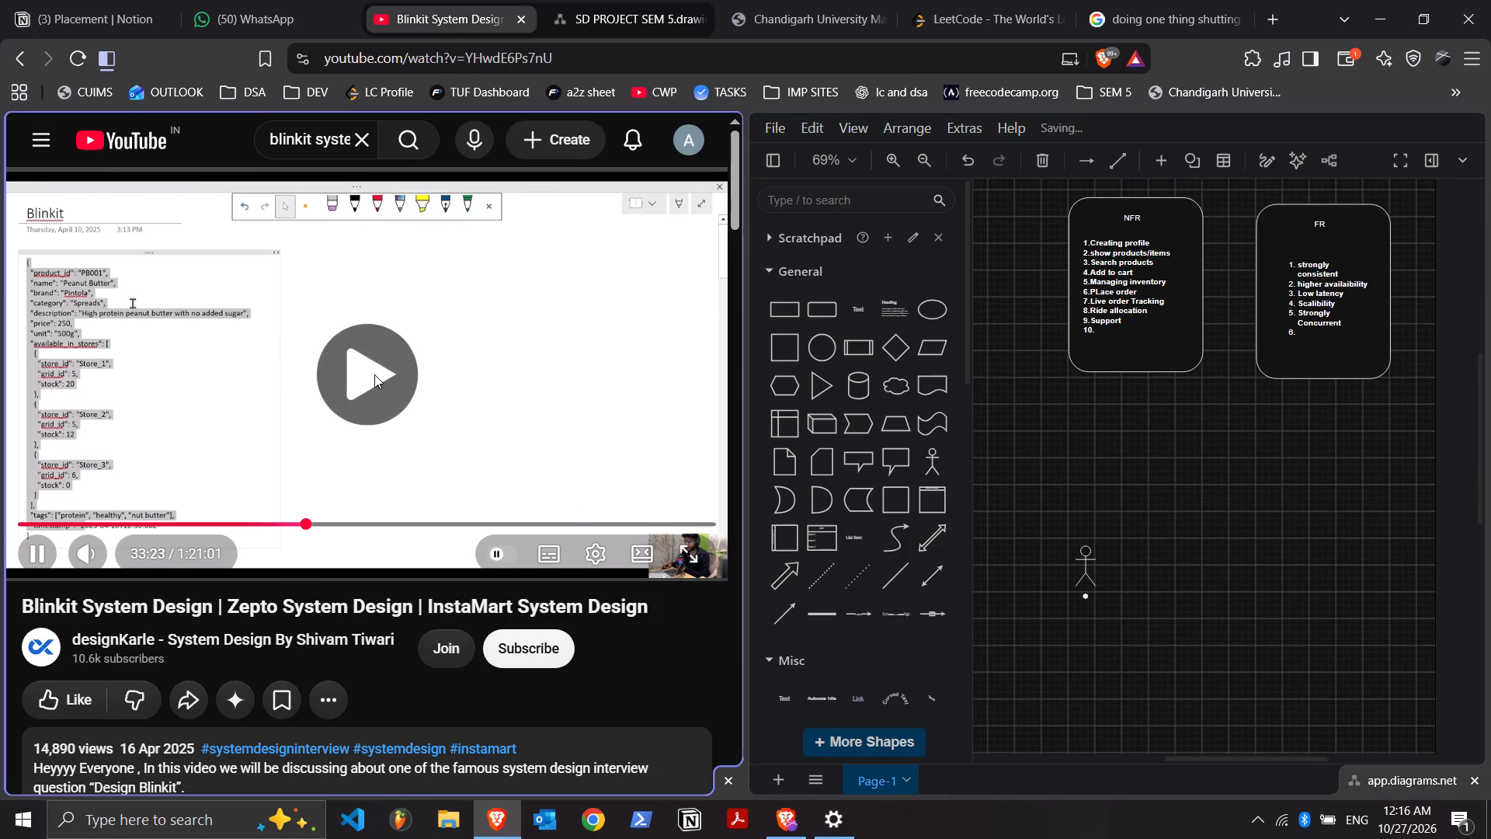